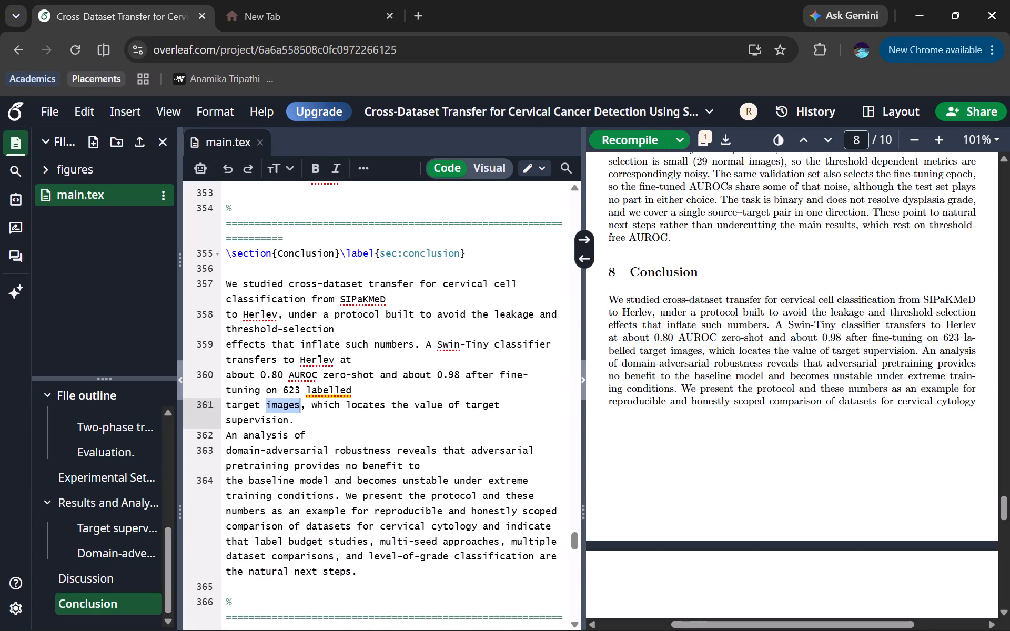
# Locate the source line for the domain-adversarial robustness sentence of the Conclusion from the compiled PDF.
pyautogui.doubleClick(678, 368)
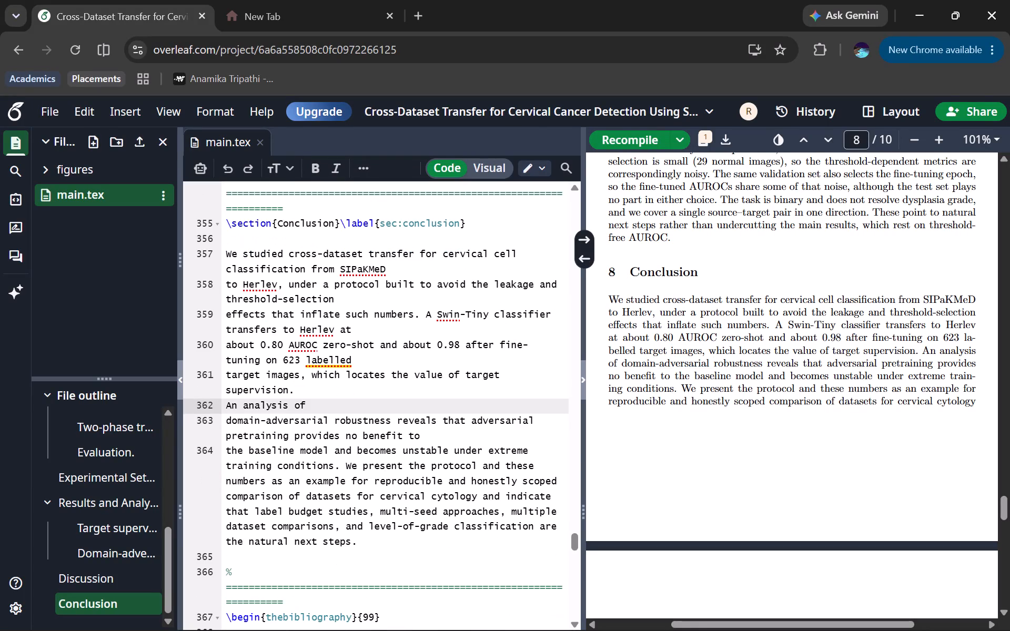
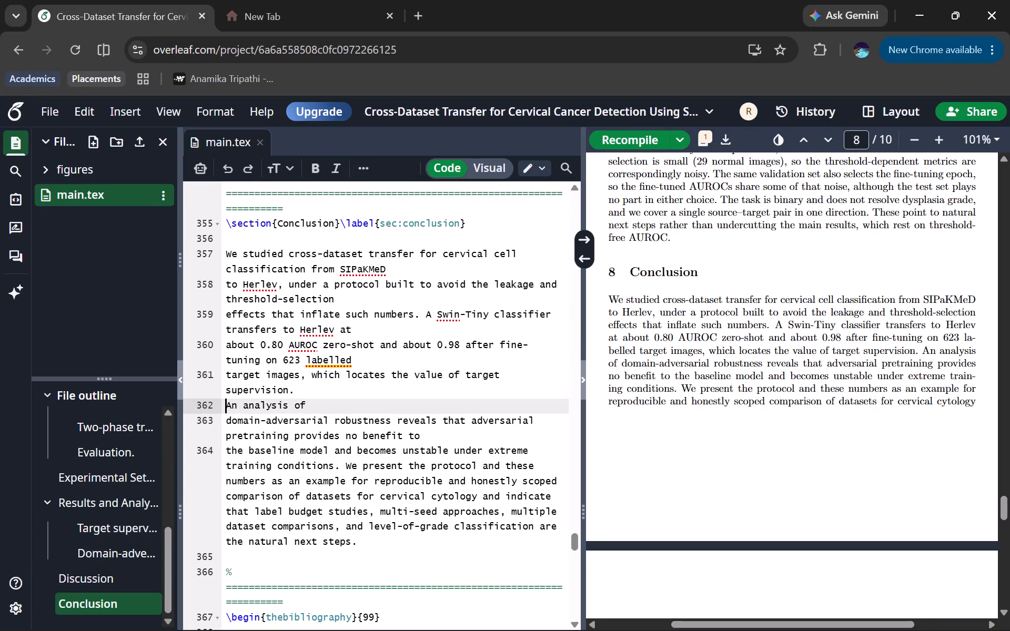
# In the Architecture paragraph, replace the plain "-a" after "multiplies the gradient by" with the math expression $-\alpha$, and recompile the paper.
pyautogui.scroll(11, 885, 344)
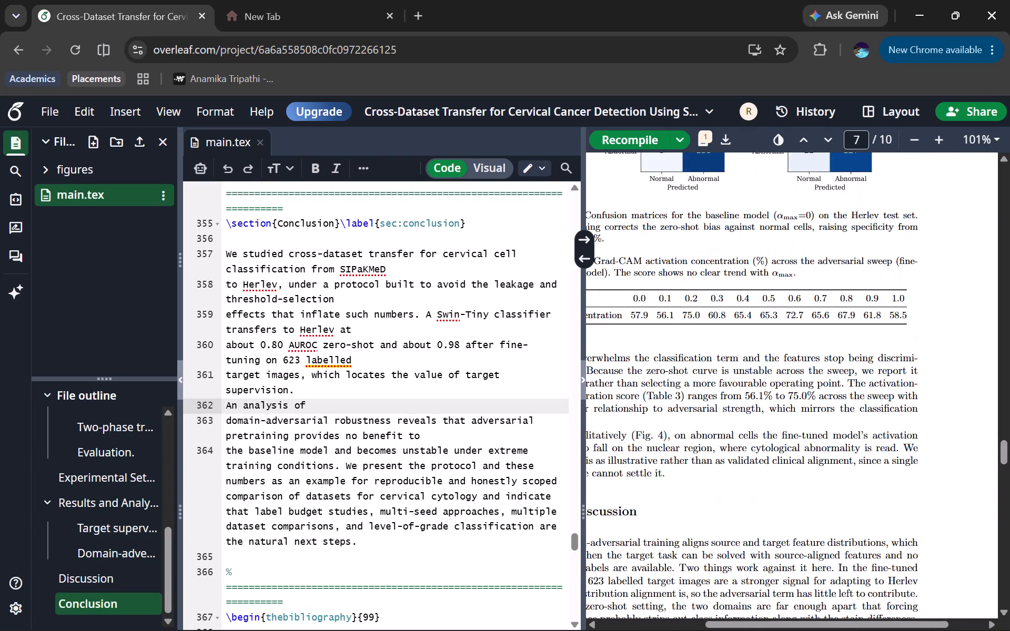
pyautogui.scroll(4, 885, 344)
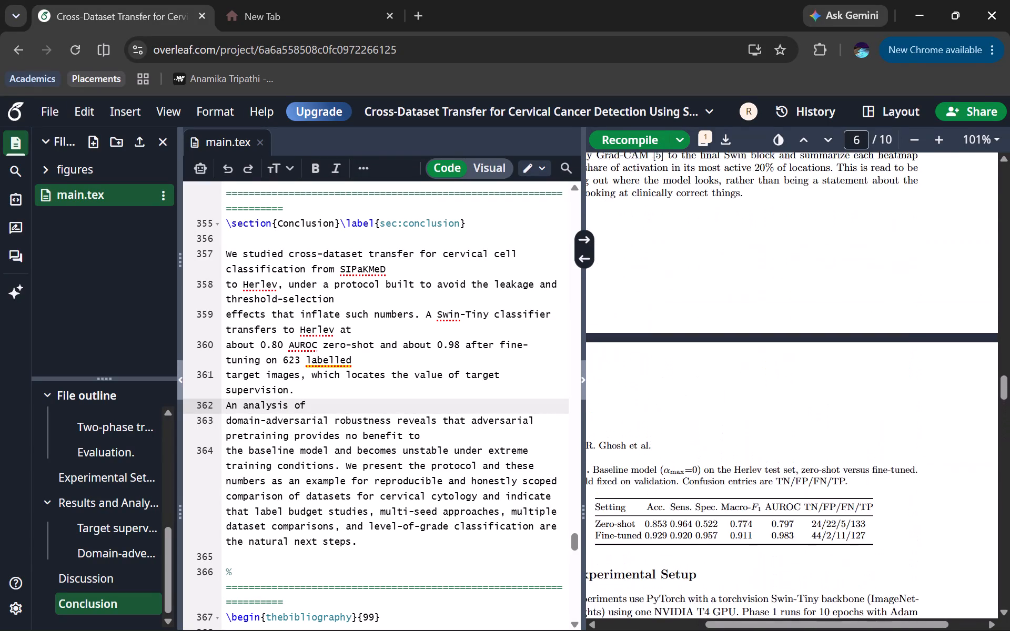
pyautogui.scroll(2, 885, 344)
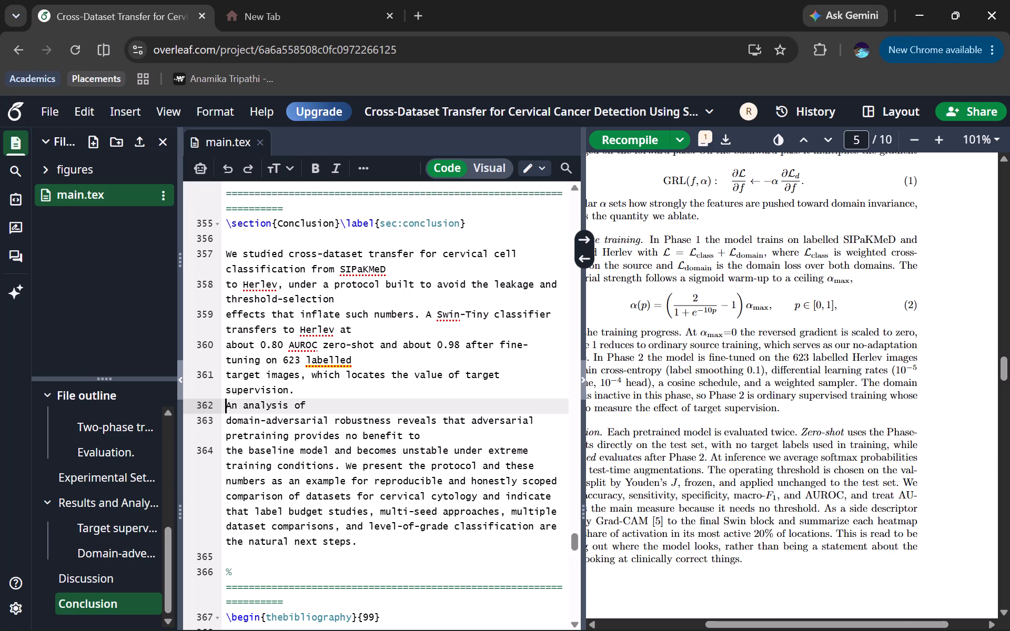
pyautogui.click(837, 278)
pyautogui.scroll(1, 751, 320)
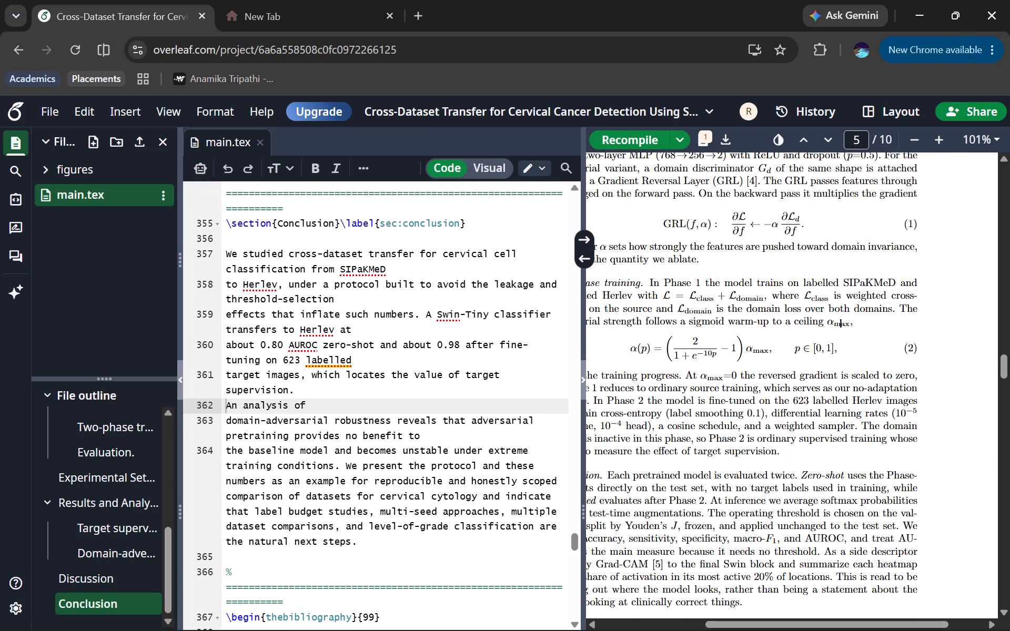
pyautogui.hscroll(1, 895, 196)
pyautogui.doubleClick(679, 206)
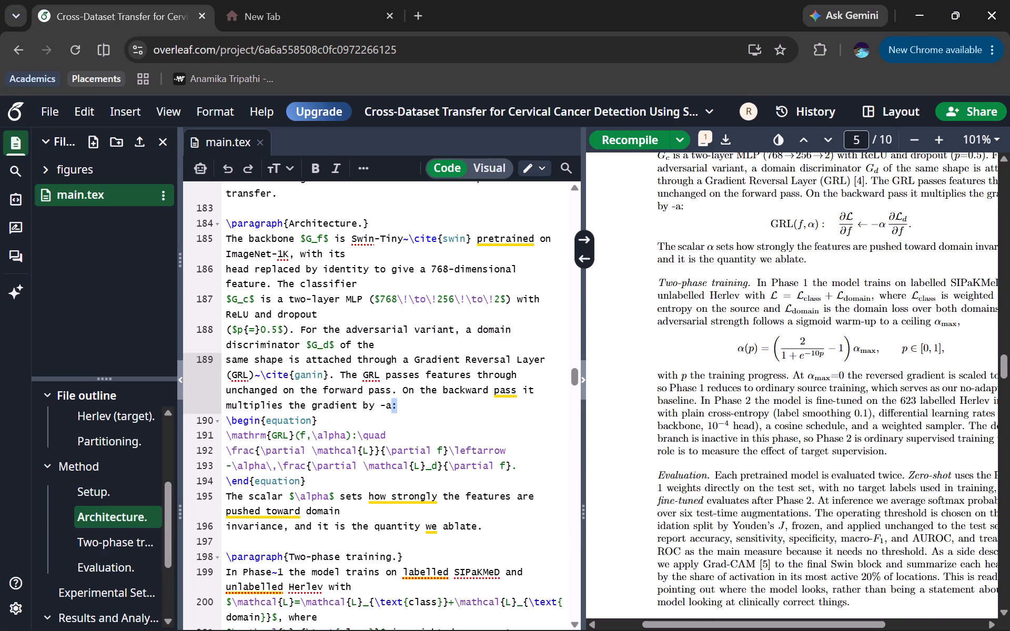
pyautogui.click(391, 407)
pyautogui.press('BackSpace')
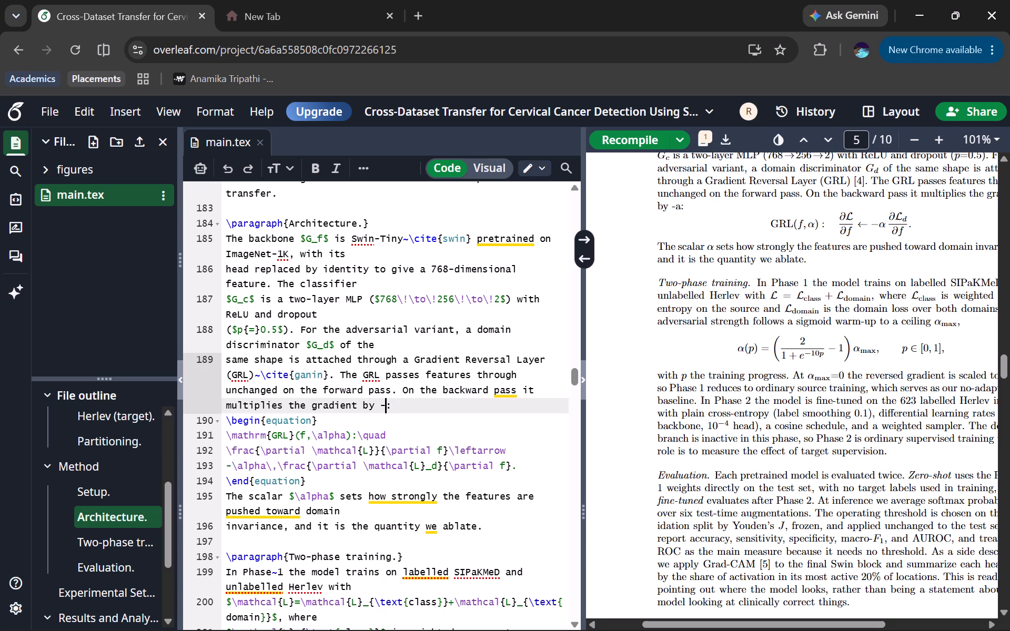
pyautogui.press('BackSpace')
pyautogui.hotkey('shift', '$')
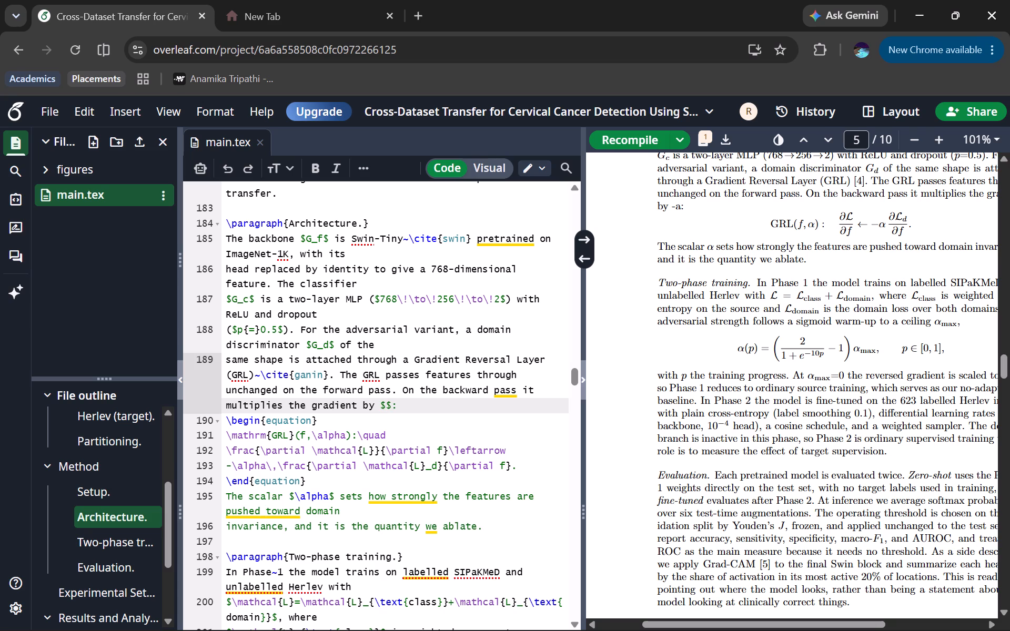
pyautogui.write('-\\')
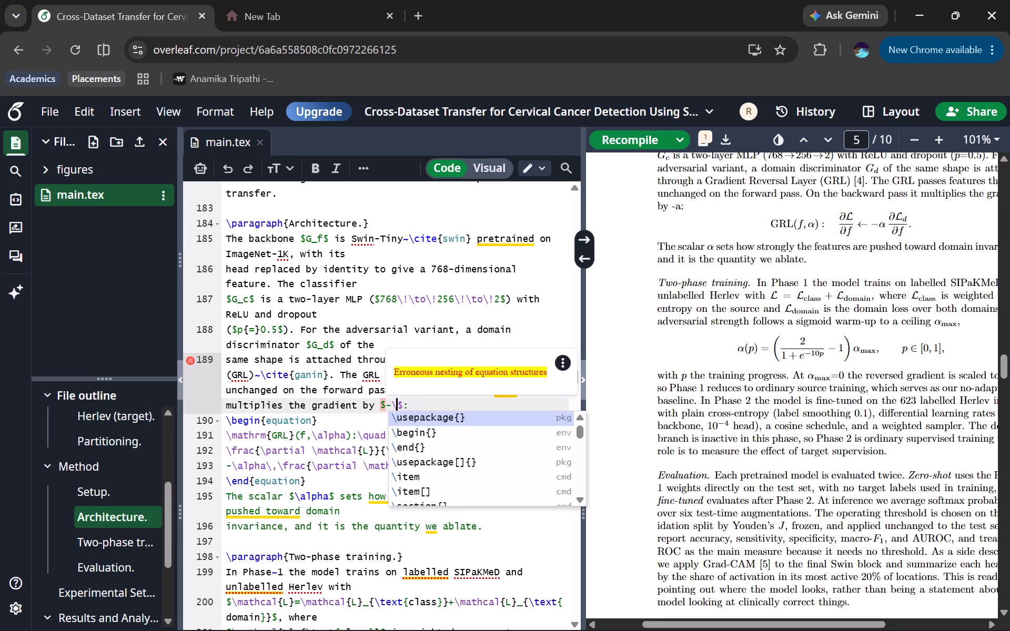
pyautogui.write('alp')
pyautogui.press('Return')
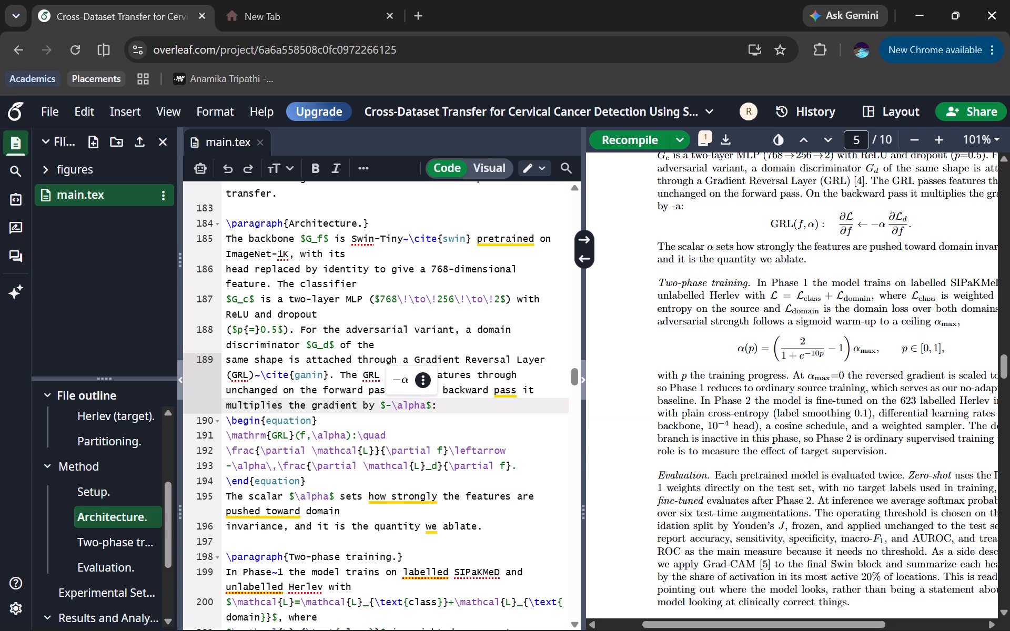
pyautogui.hotkey('ctrl', 's')
# In the Grad-CAM figure caption, correct "where the abnormal is detected" to "where the abnormality is detected".
pyautogui.scroll(-4, 760, 501)
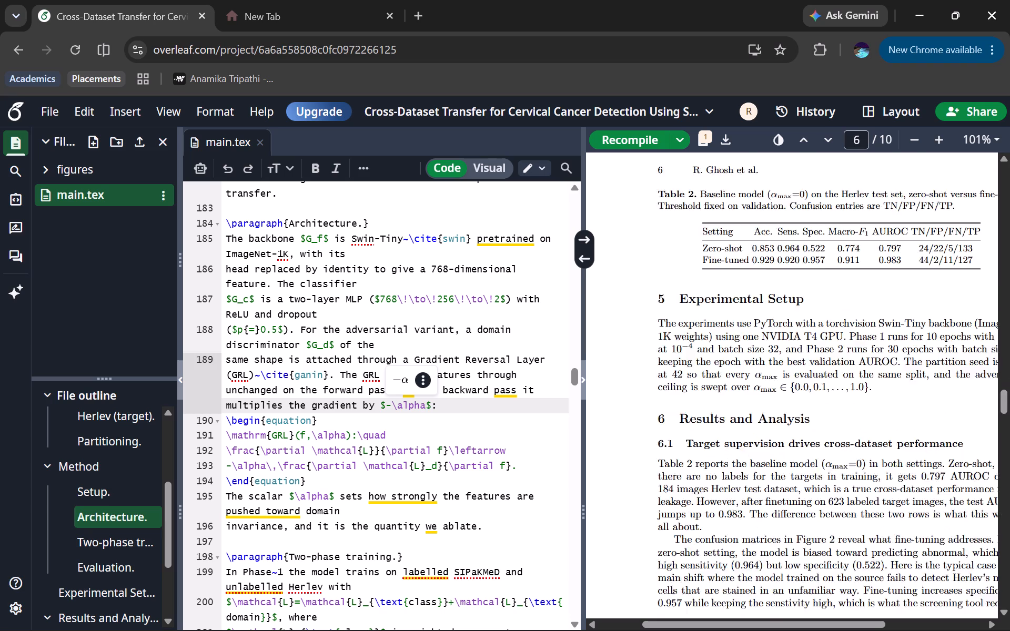
pyautogui.scroll(-9, 760, 501)
pyautogui.scroll(-1, 743, 367)
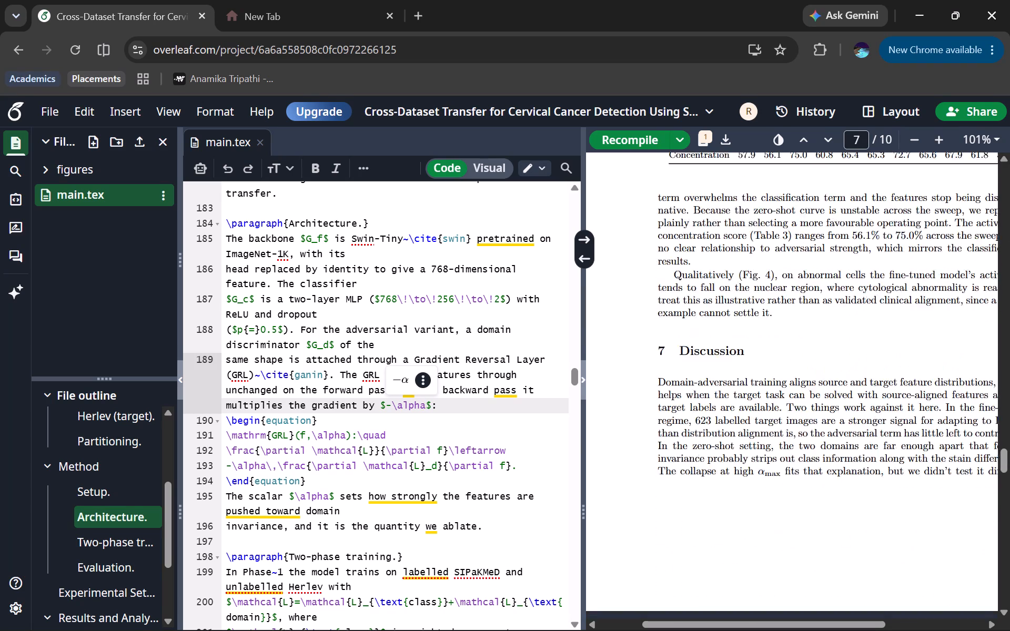
pyautogui.scroll(-8, 743, 367)
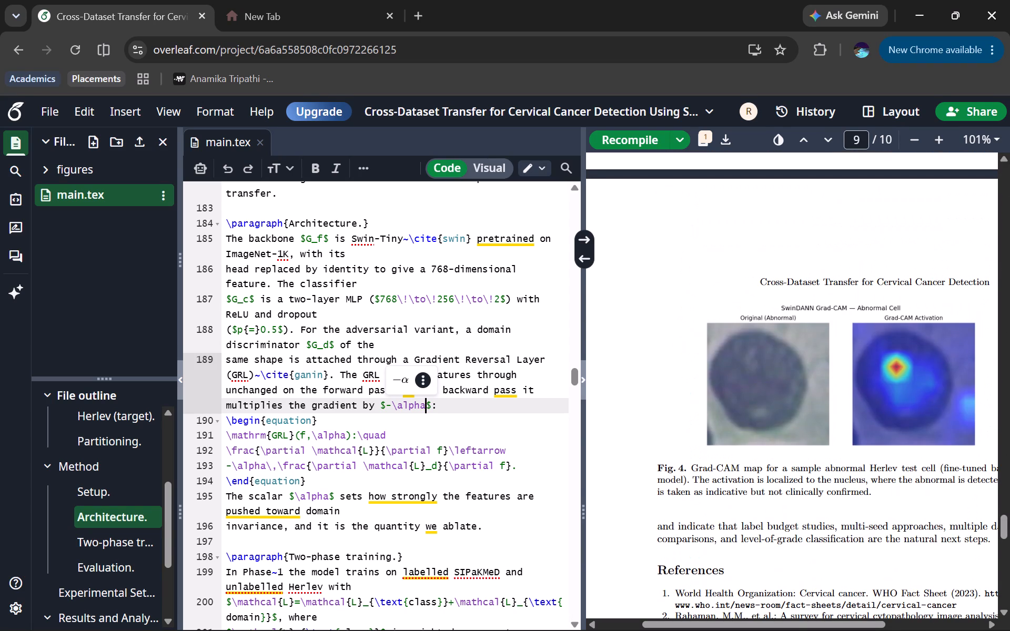
pyautogui.tripleClick(857, 475)
pyautogui.doubleClick(844, 468)
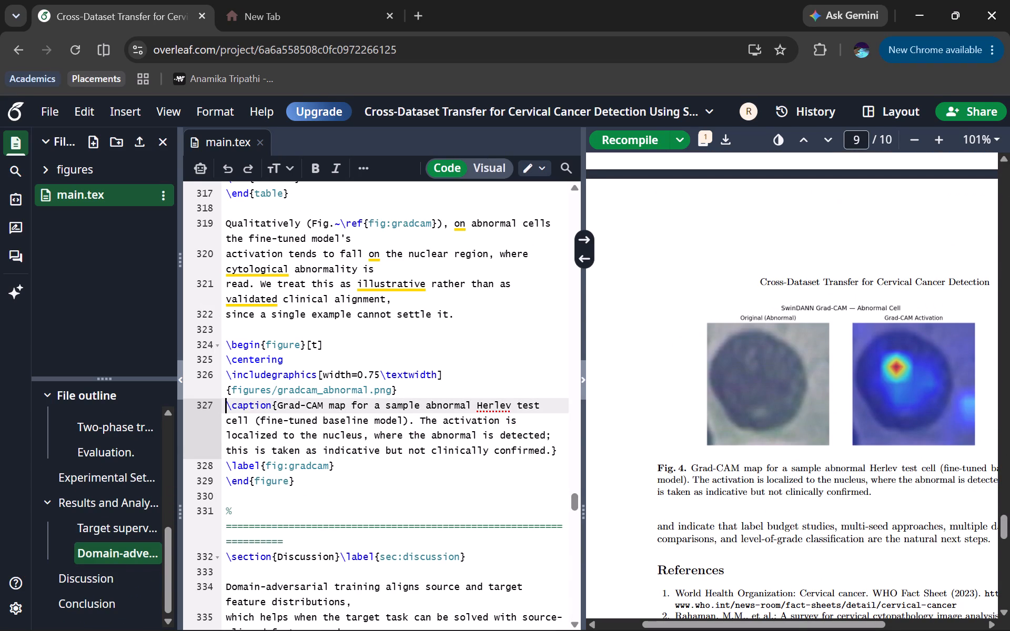
pyautogui.doubleClick(839, 464)
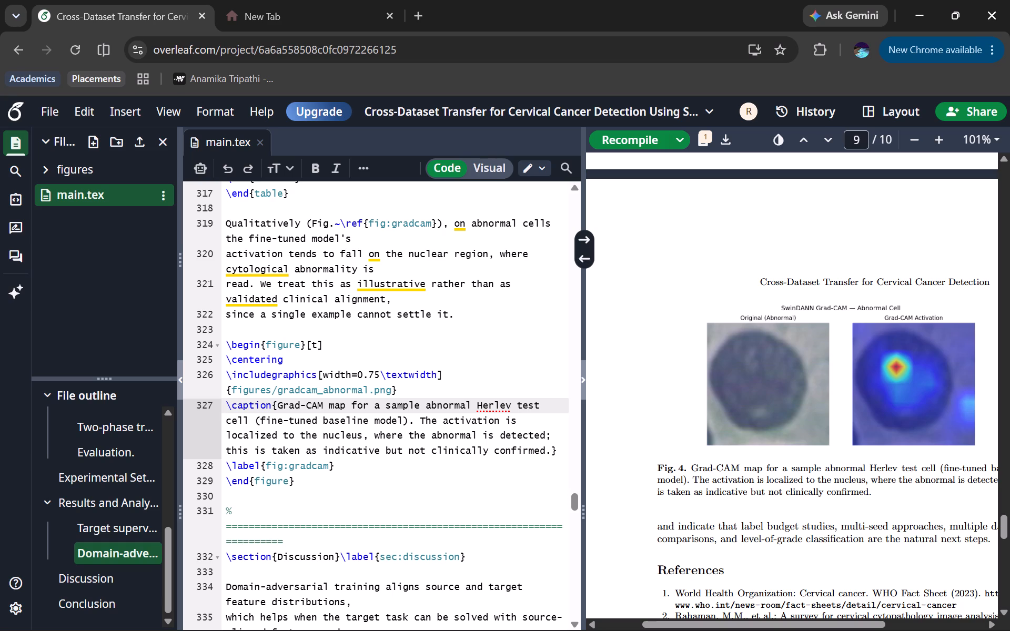
pyautogui.click(476, 436)
pyautogui.write('ity')
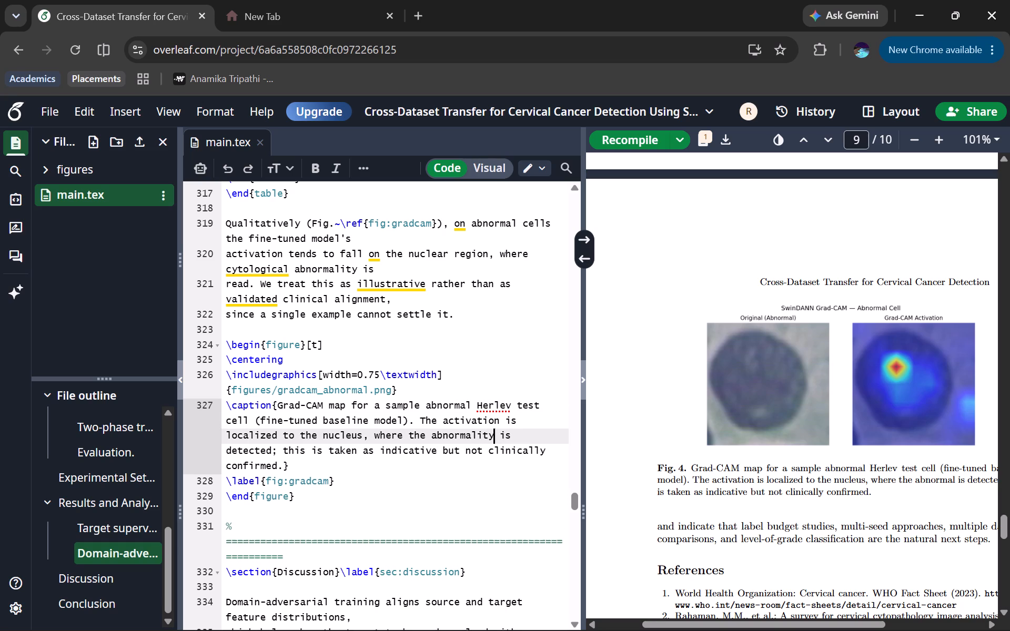
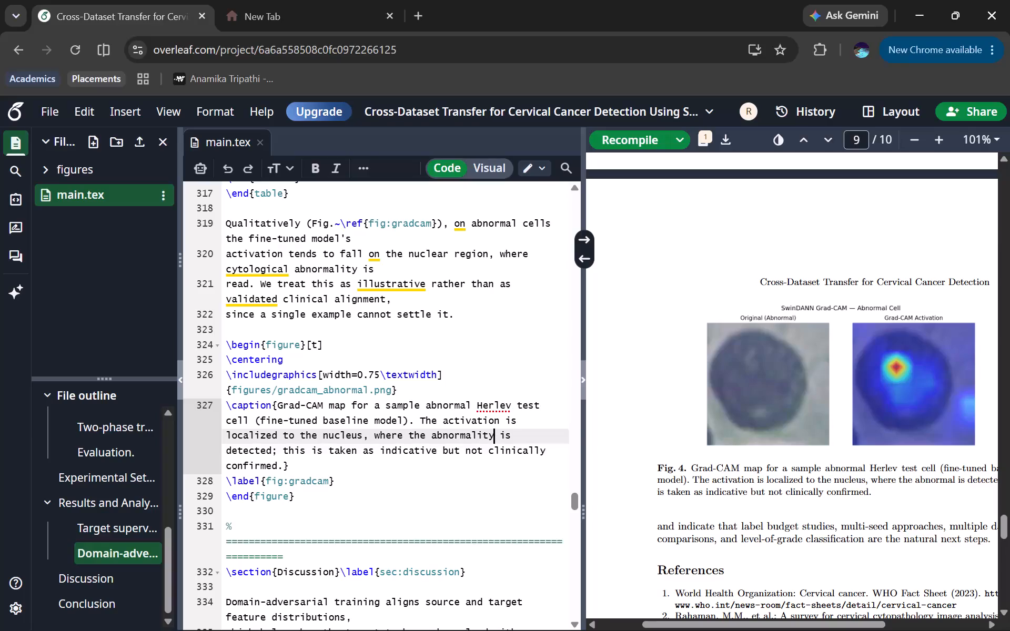
# Proofread the Introduction source, from the opening paragraphs to the itemized list of contributions, for wording errors.
pyautogui.scroll(20, 425, 375)
pyautogui.scroll(10, 425, 375)
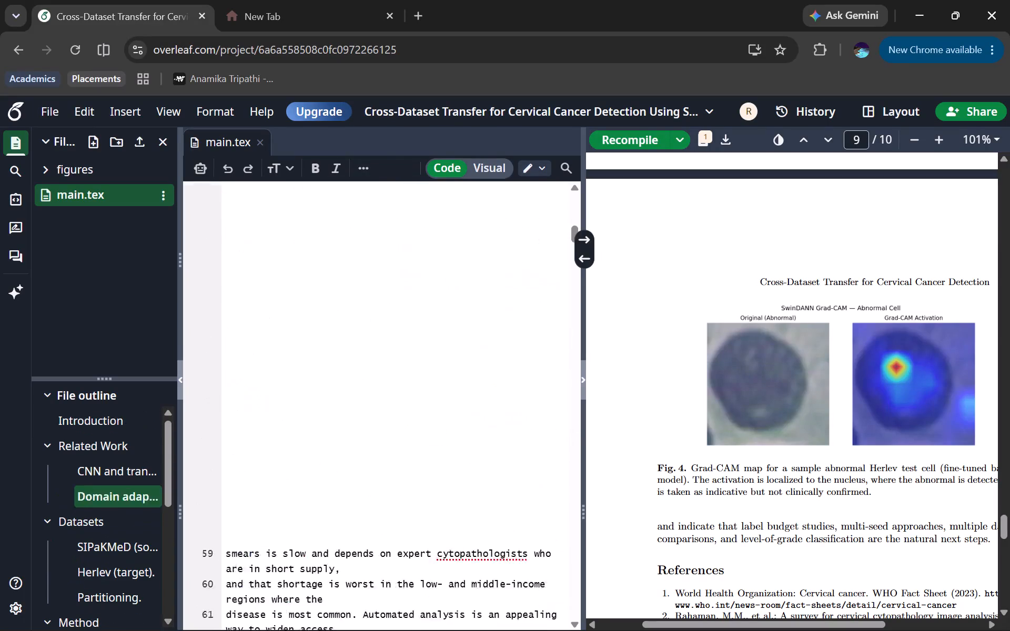
pyautogui.scroll(-7, 425, 375)
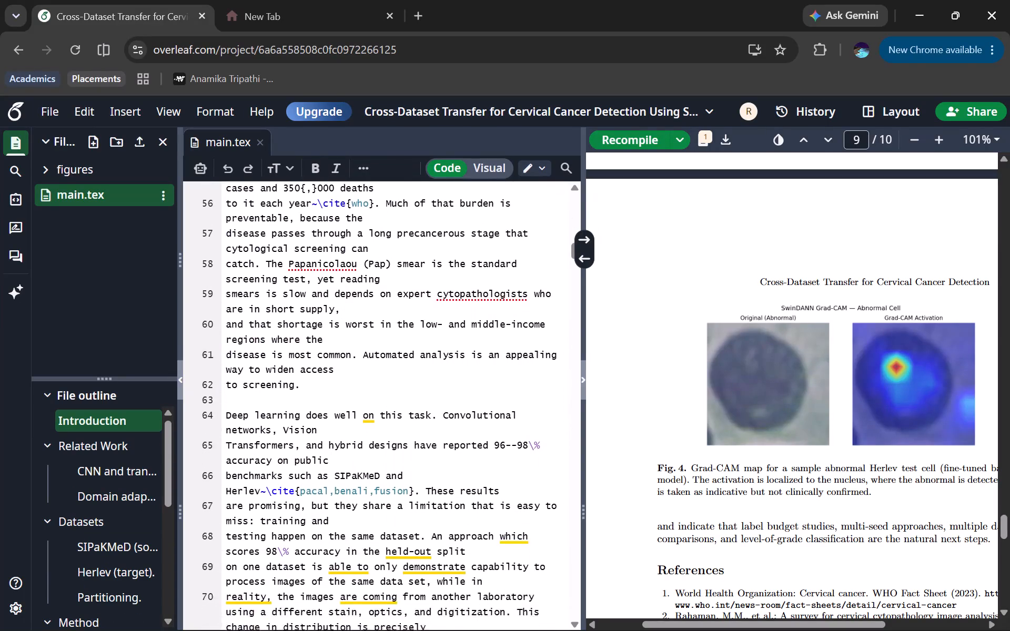
pyautogui.scroll(-3, 425, 375)
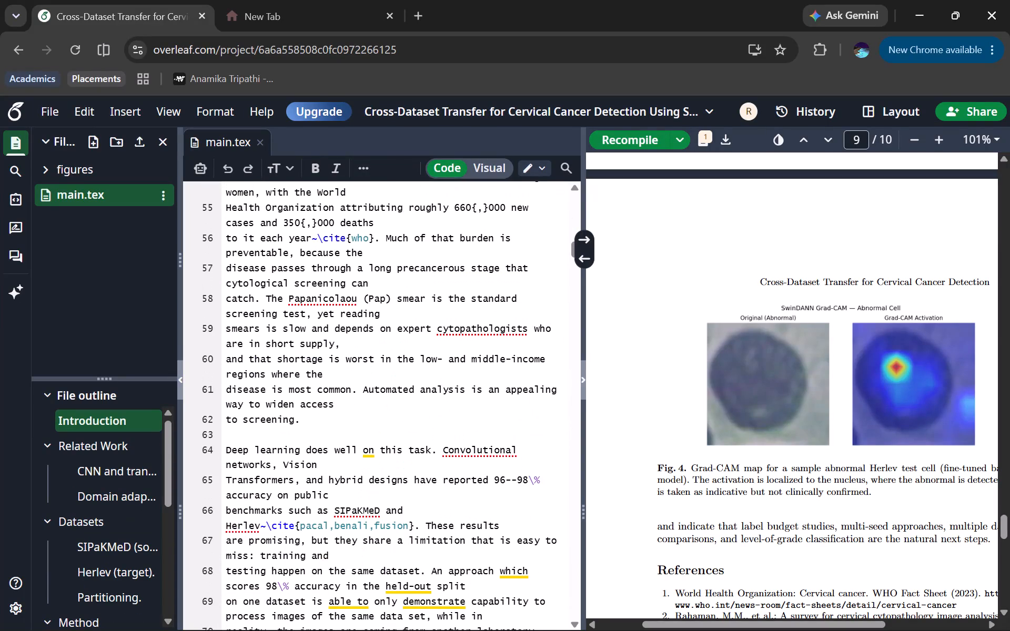
pyautogui.scroll(-2, 425, 375)
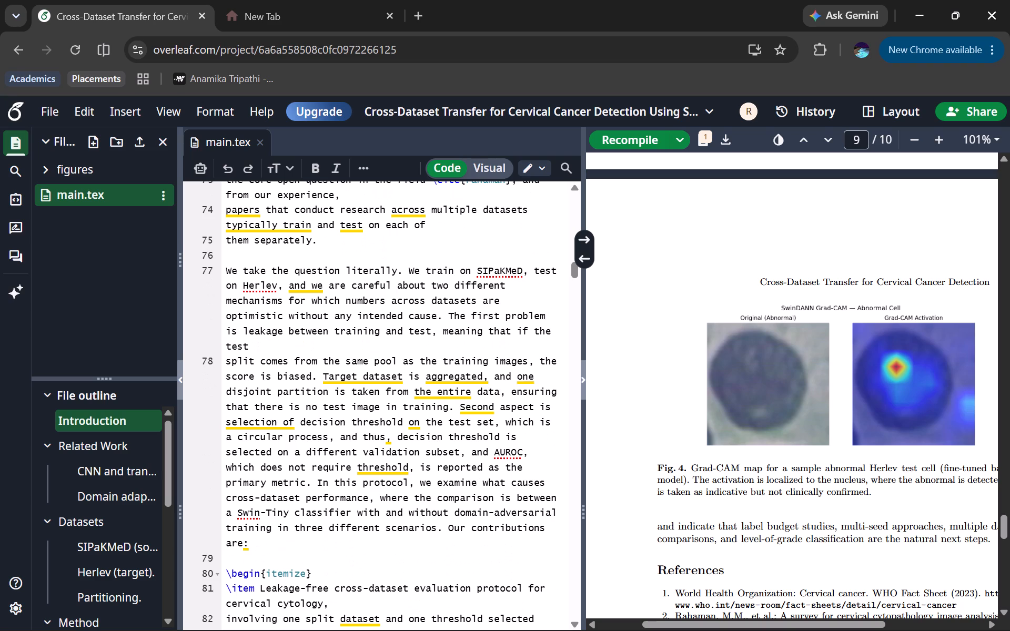
pyautogui.doubleClick(484, 390)
pyautogui.click(518, 424)
pyautogui.scroll(-1, 518, 424)
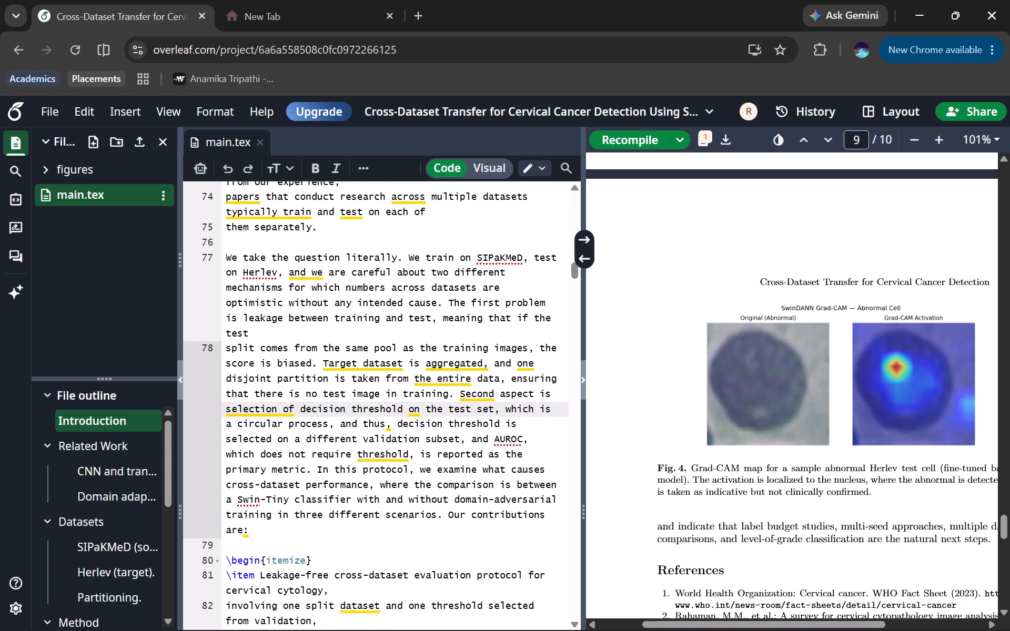
pyautogui.scroll(-1, 518, 424)
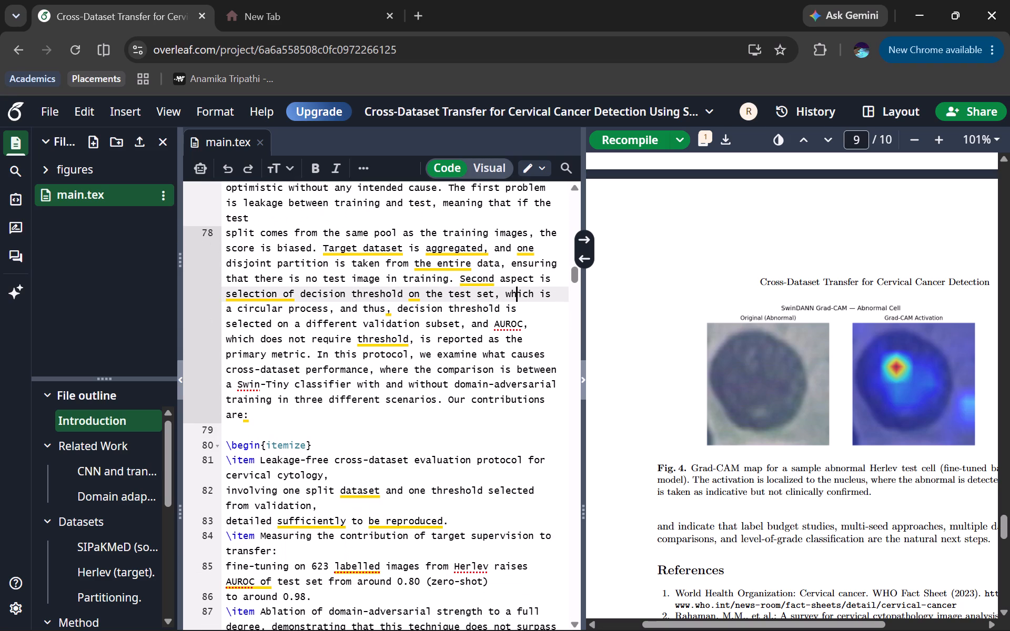
pyautogui.scroll(-4, 518, 424)
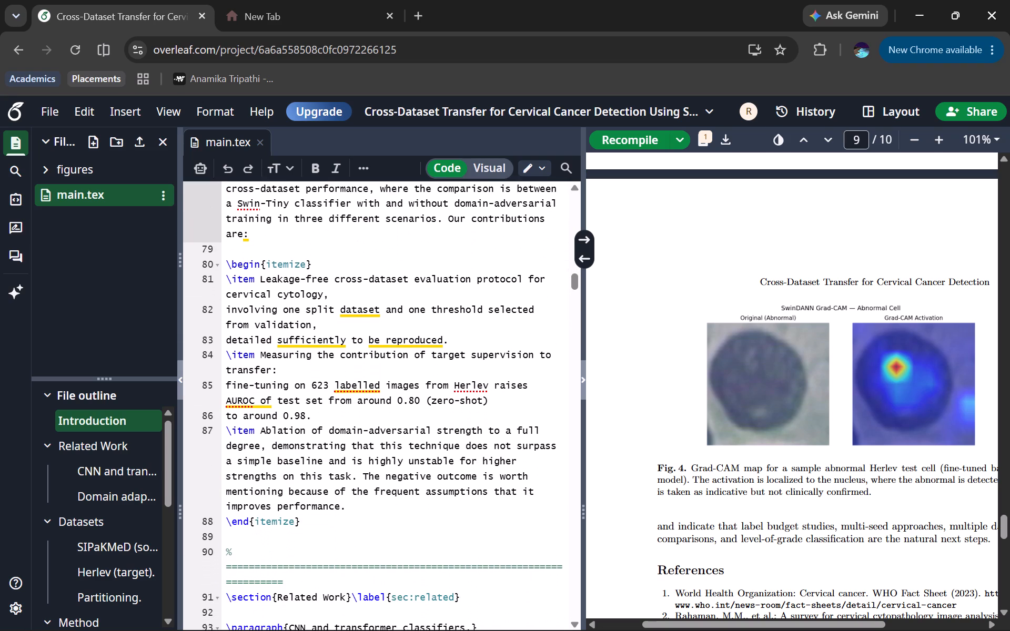
pyautogui.scroll(-1, 518, 424)
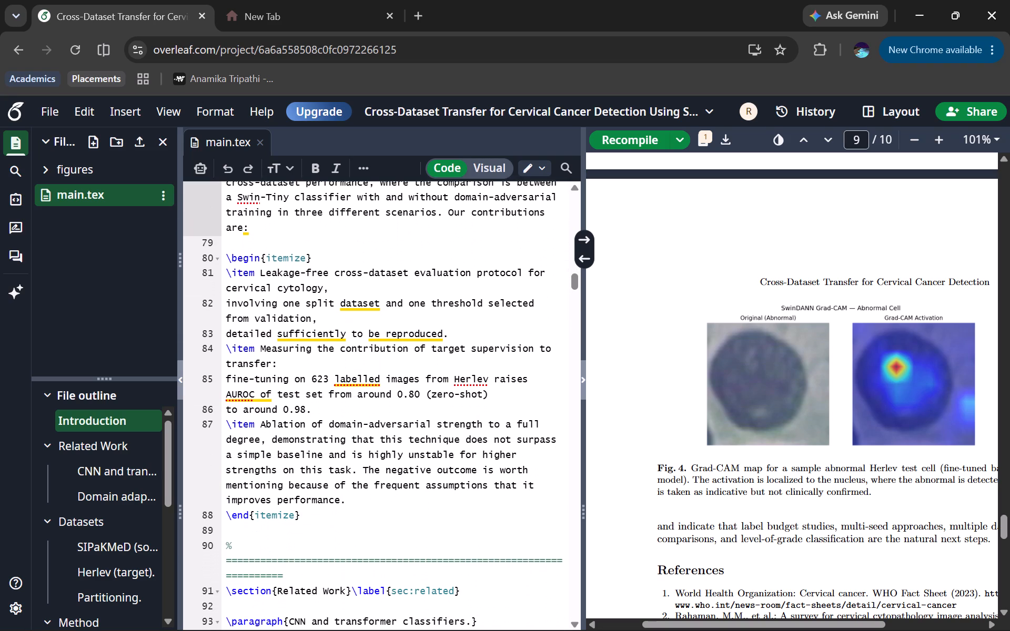
pyautogui.scroll(-1, 518, 424)
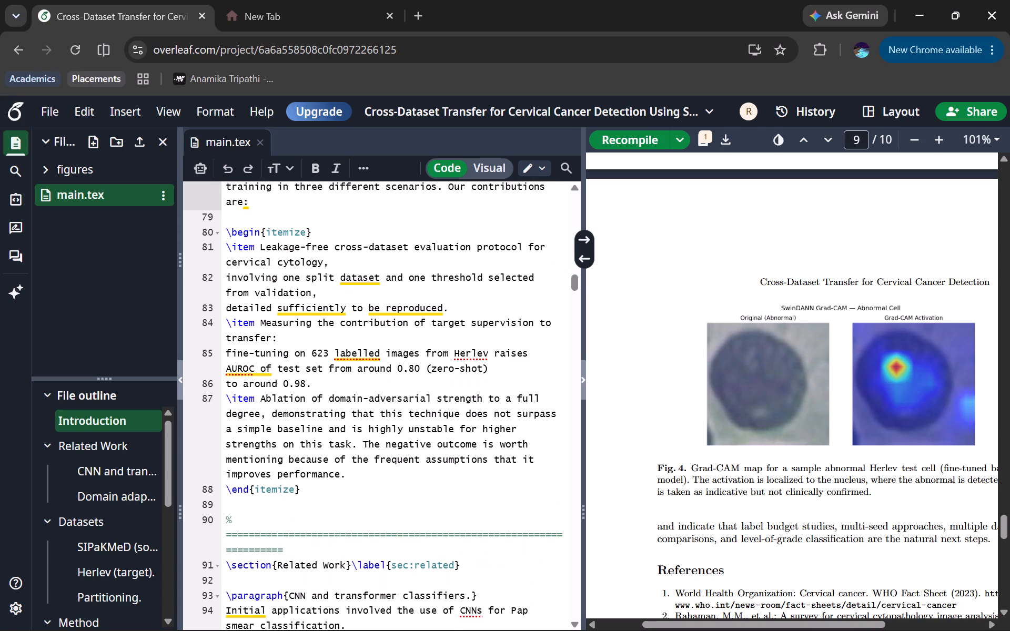
pyautogui.click(503, 426)
# Find the misspelled "senstivity" in the source and replace it with "sensitivity".
pyautogui.hotkey('ctrl', 'f')
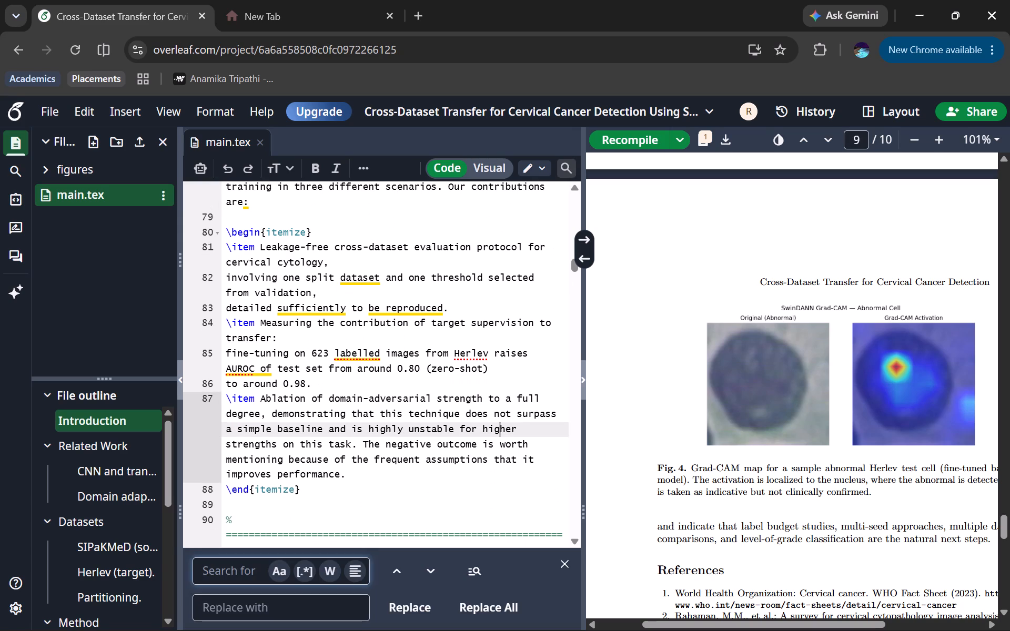
pyautogui.write('sens')
pyautogui.write('ti')
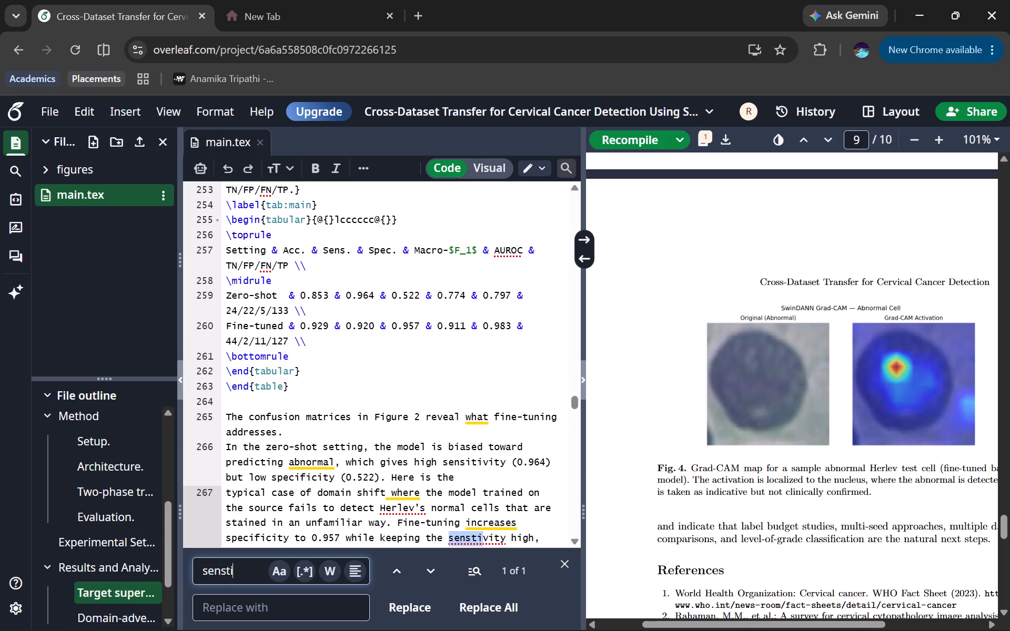
pyautogui.write('vity')
pyautogui.press('Return')
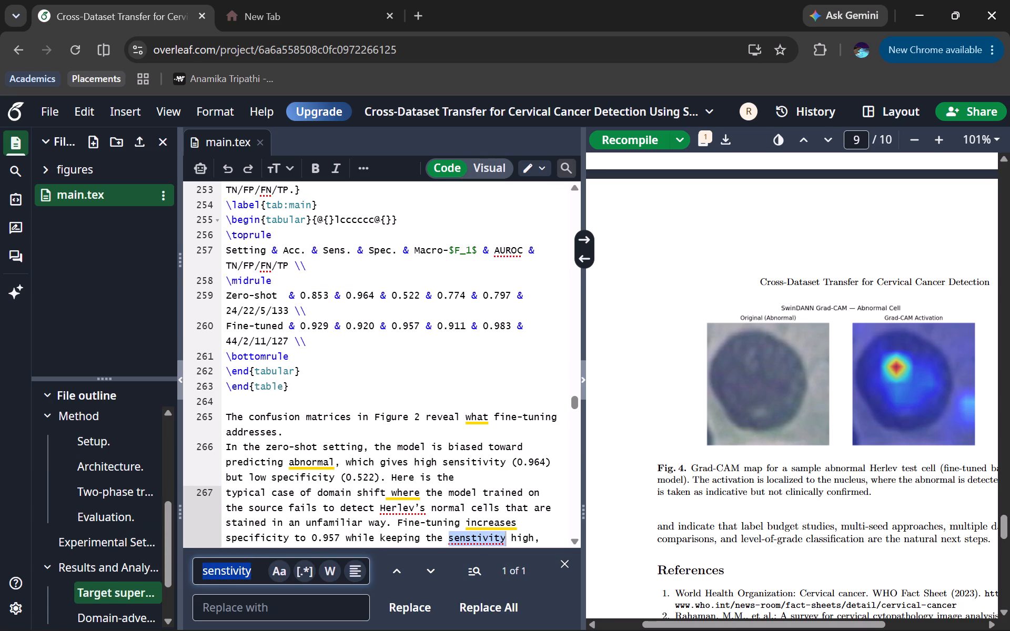
pyautogui.scroll(-1, 437, 463)
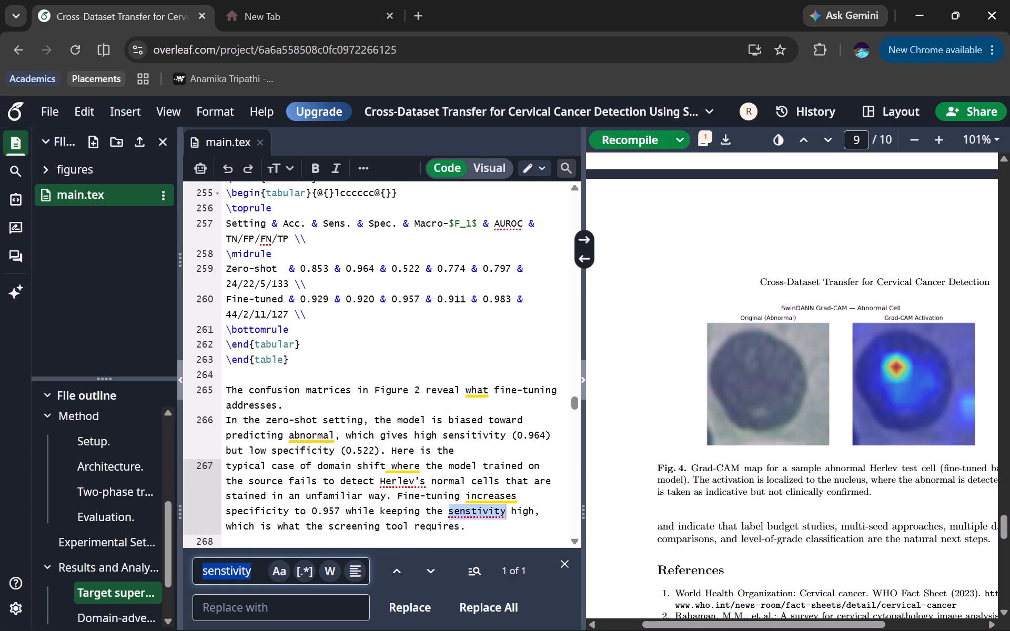
pyautogui.scroll(-1, 437, 463)
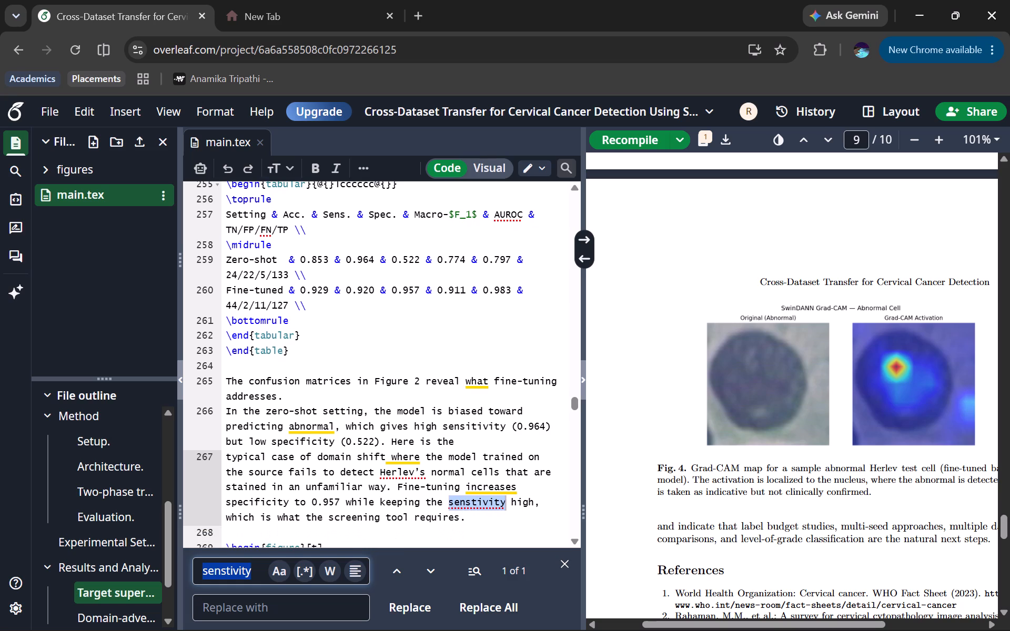
pyautogui.click(249, 608)
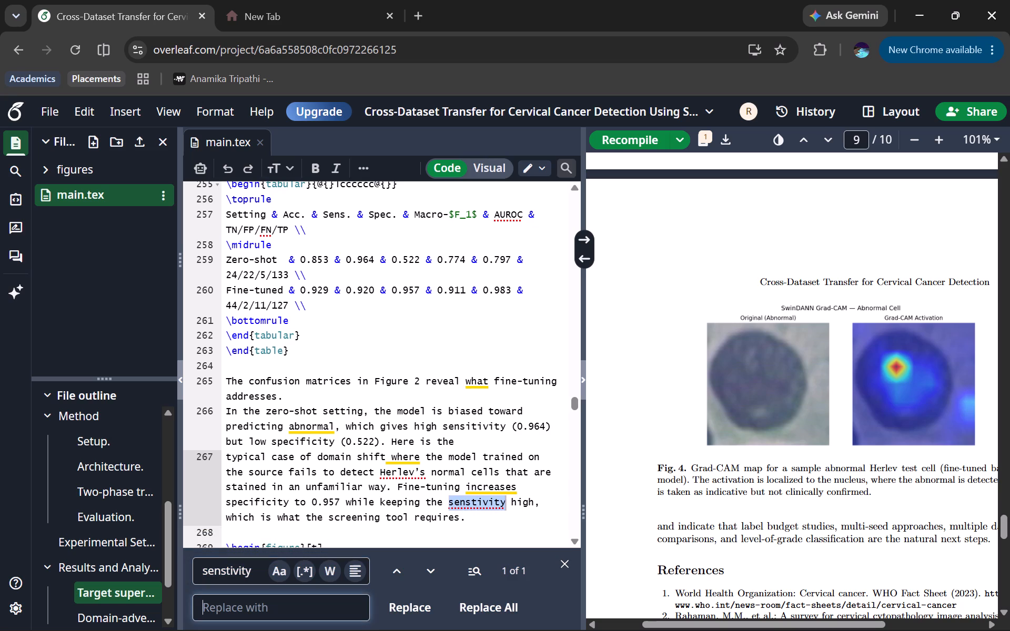
pyautogui.write('sens')
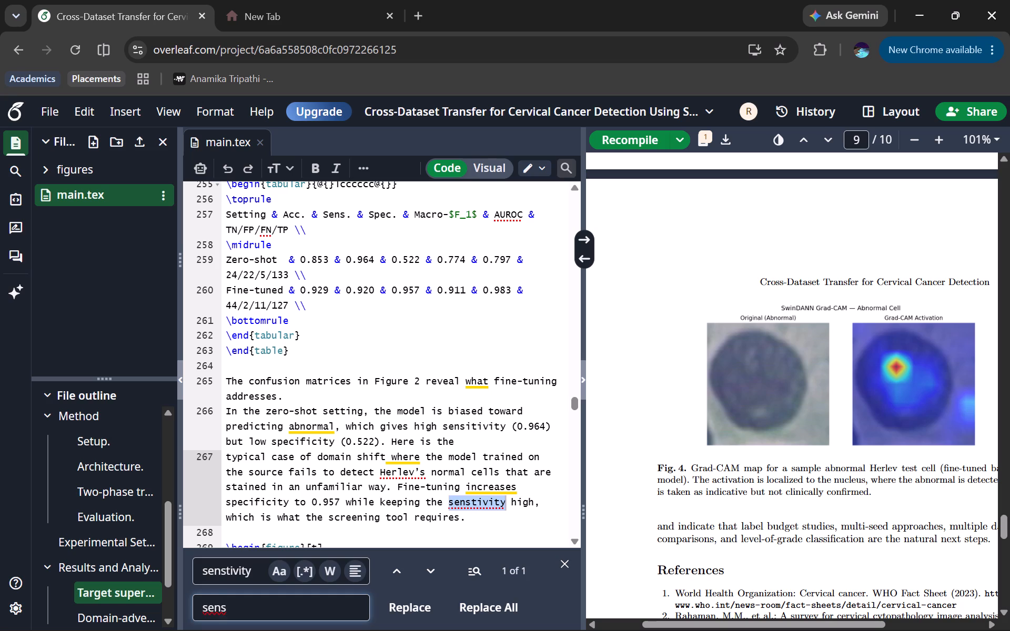
pyautogui.write('itivity')
pyautogui.click(400, 613)
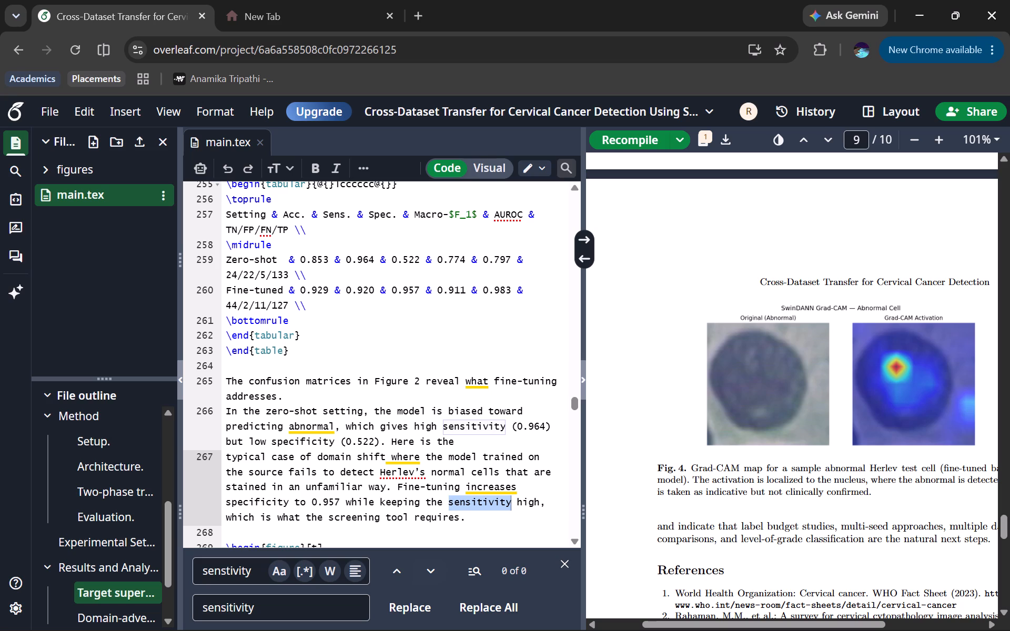
pyautogui.click(460, 515)
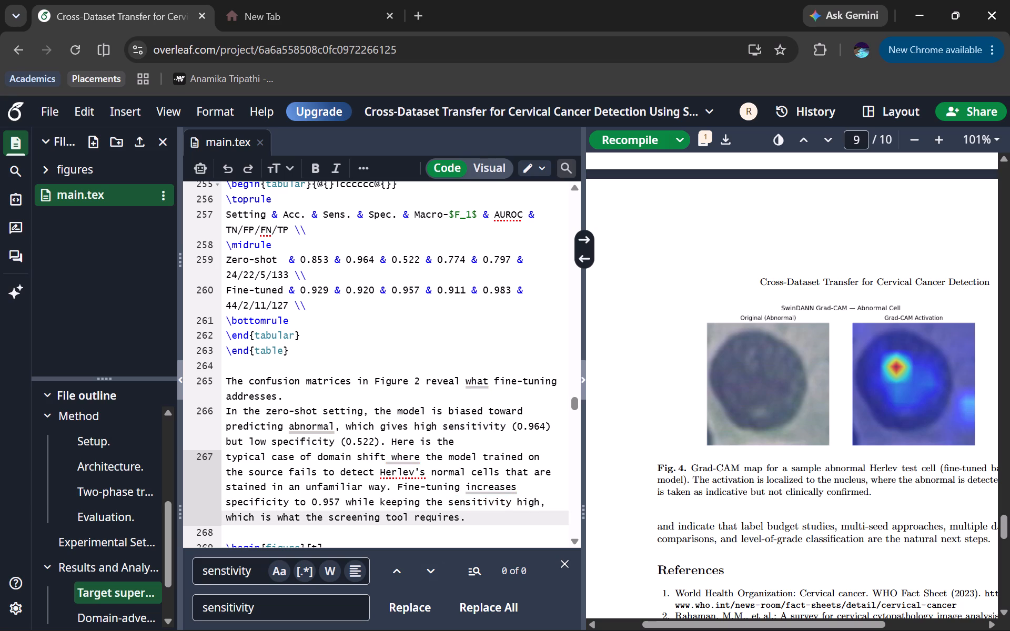
# Look up the replaced word "sensitivity" in a web search to check its spelling, and return to the paper's source.
pyautogui.doubleClick(478, 506)
pyautogui.press('Tab')
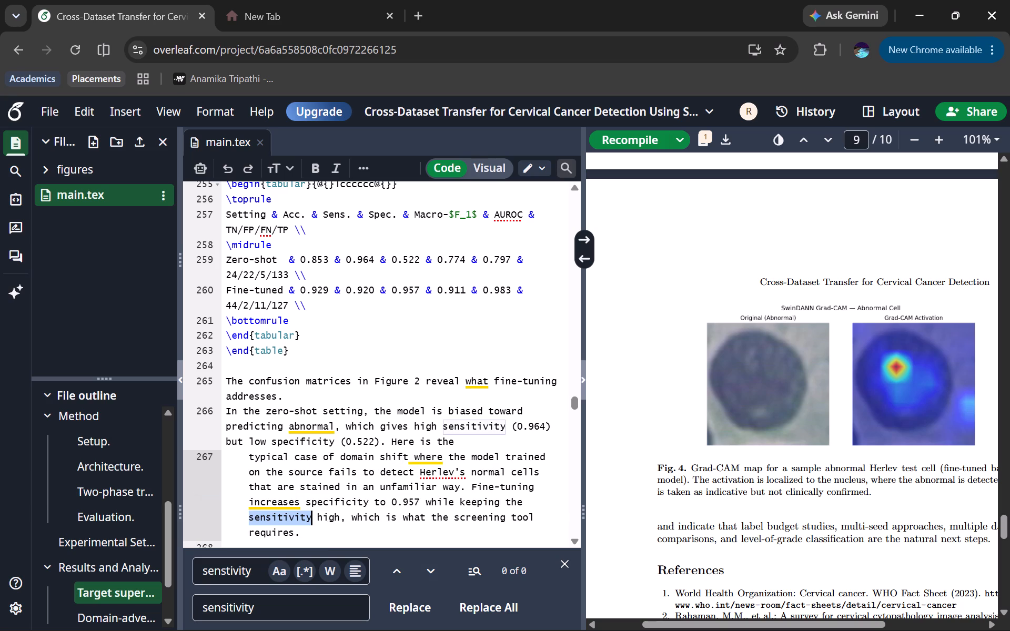
pyautogui.hotkey('ctrl', 'c')
pyautogui.hotkey('ctrl', 't')
pyautogui.hotkey('ctrl', 'v')
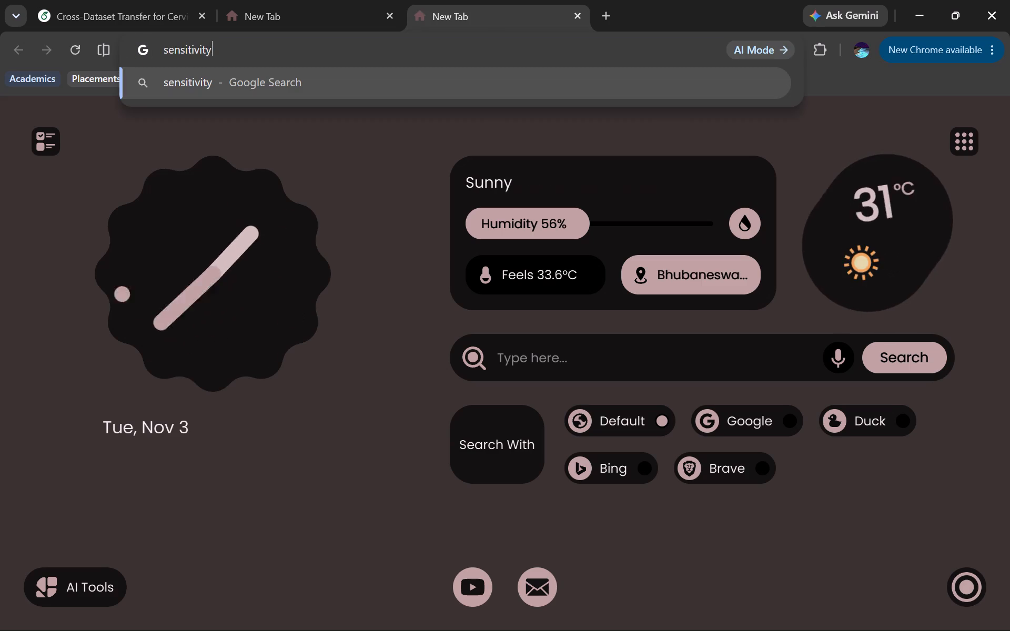
pyautogui.press('Return')
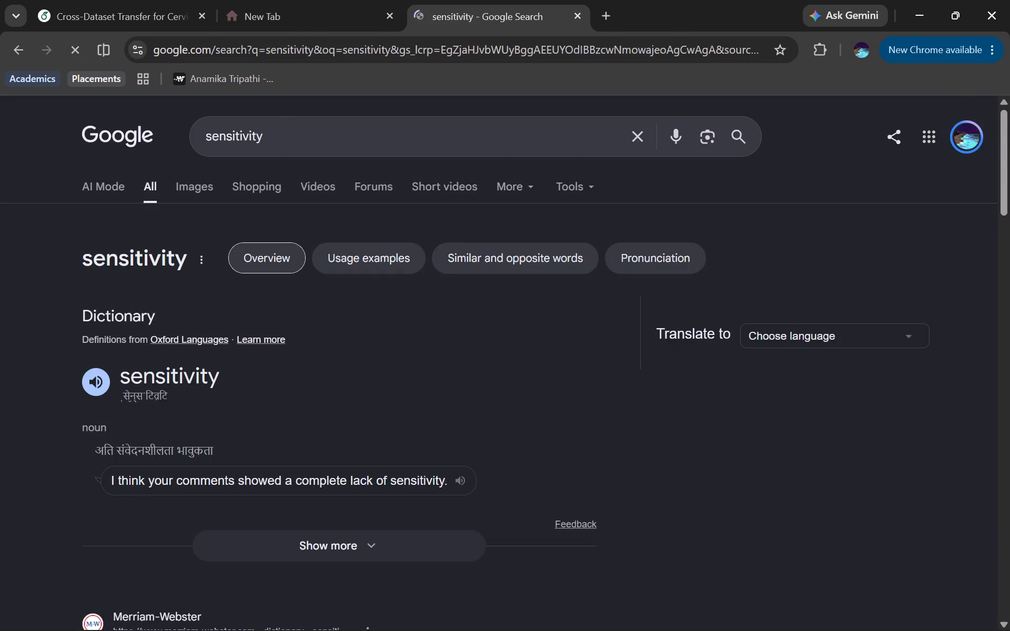
pyautogui.hotkey('ctrl', 'w')
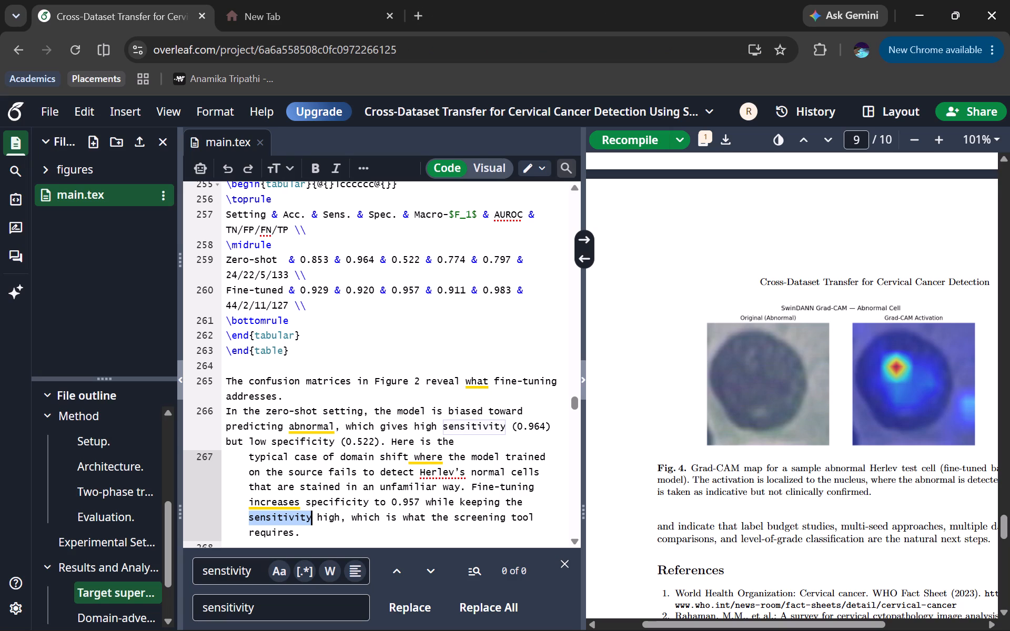
# Search for "tic" to locate the split word in the SIPaKMeD paragraph, and remove the line break between "dyskerato-" and "tic".
pyautogui.moveTo(253, 572); pyautogui.dragTo(173, 565)
pyautogui.press('BackSpace')
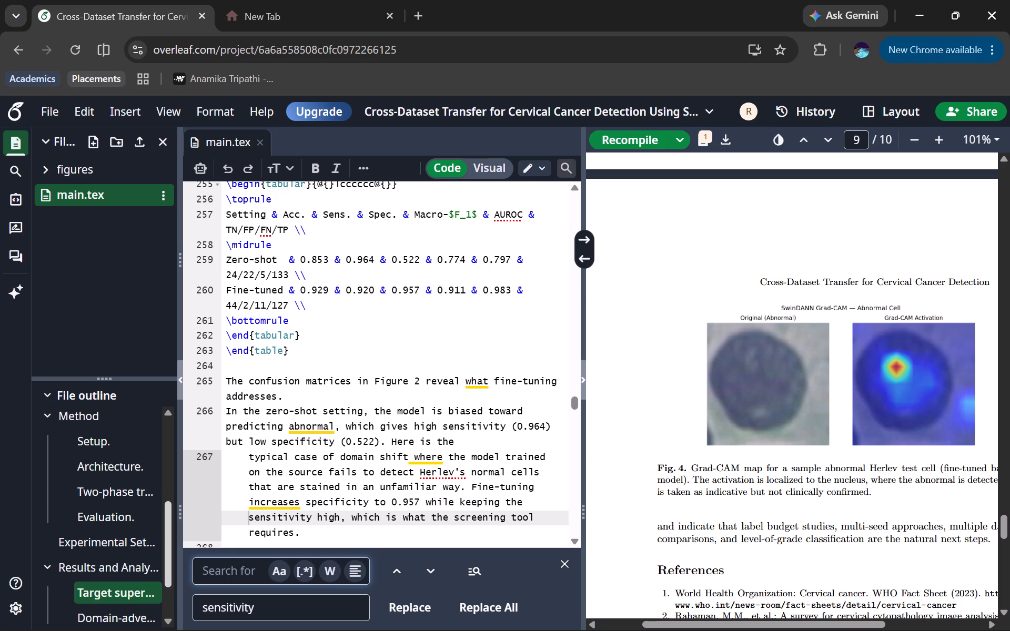
pyautogui.write('tic')
pyautogui.press('Return')
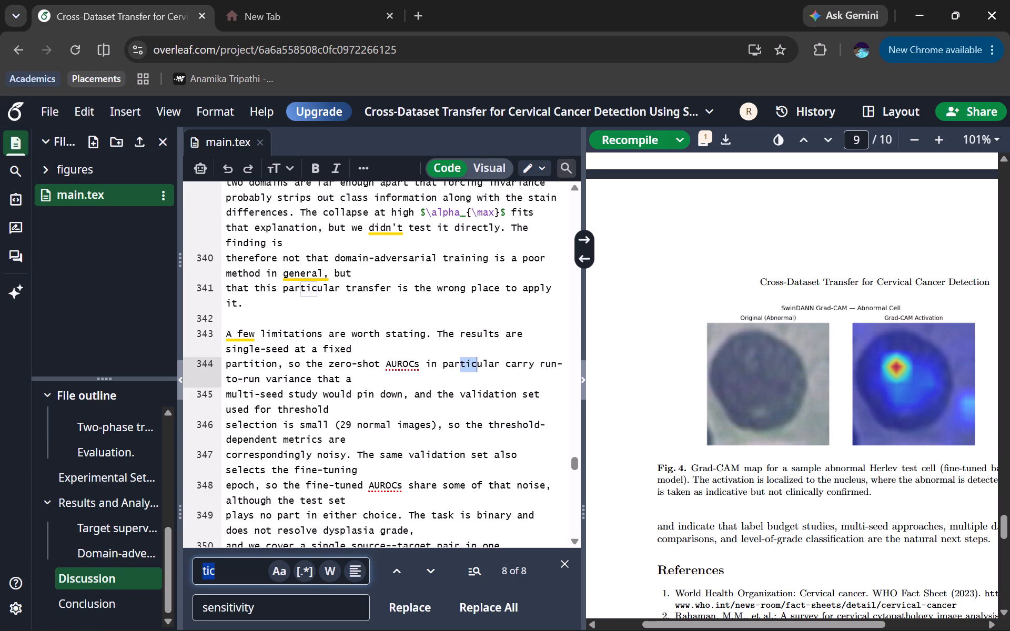
pyautogui.click(430, 572)
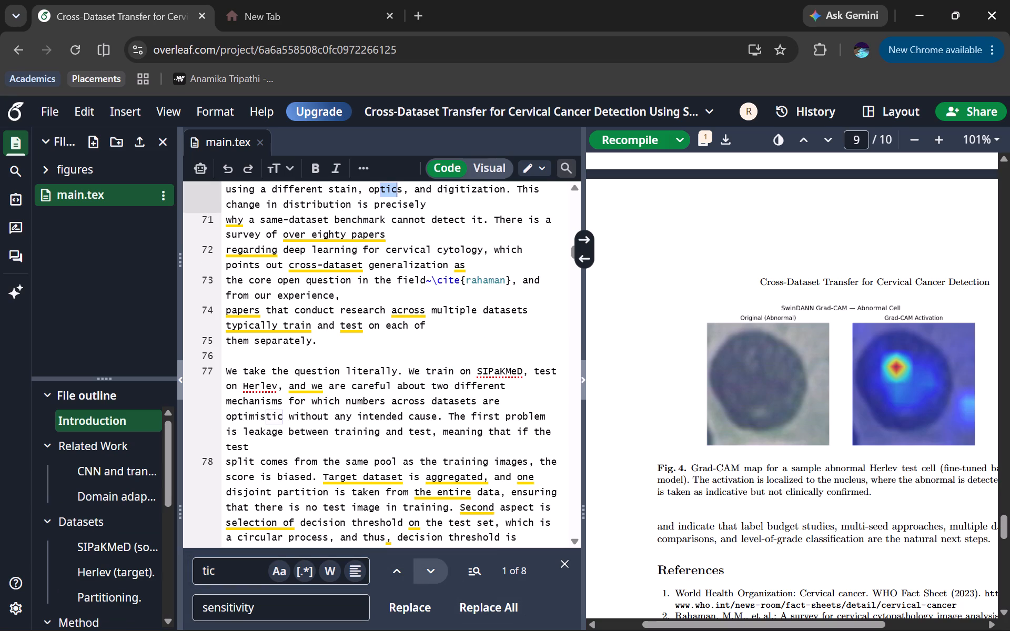
pyautogui.click(430, 572)
pyautogui.click(430, 572)
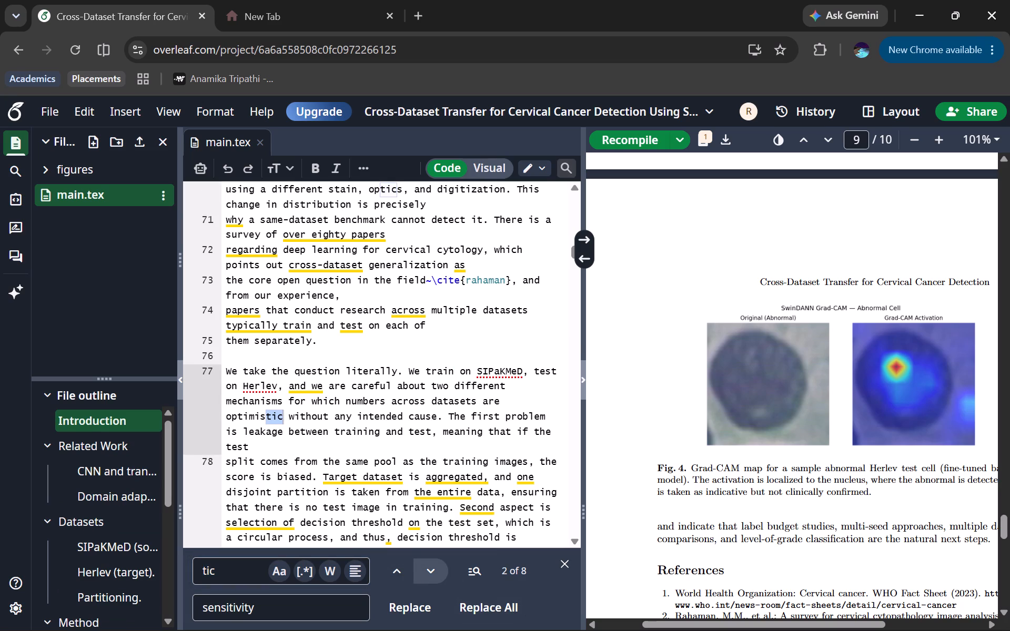
pyautogui.click(430, 572)
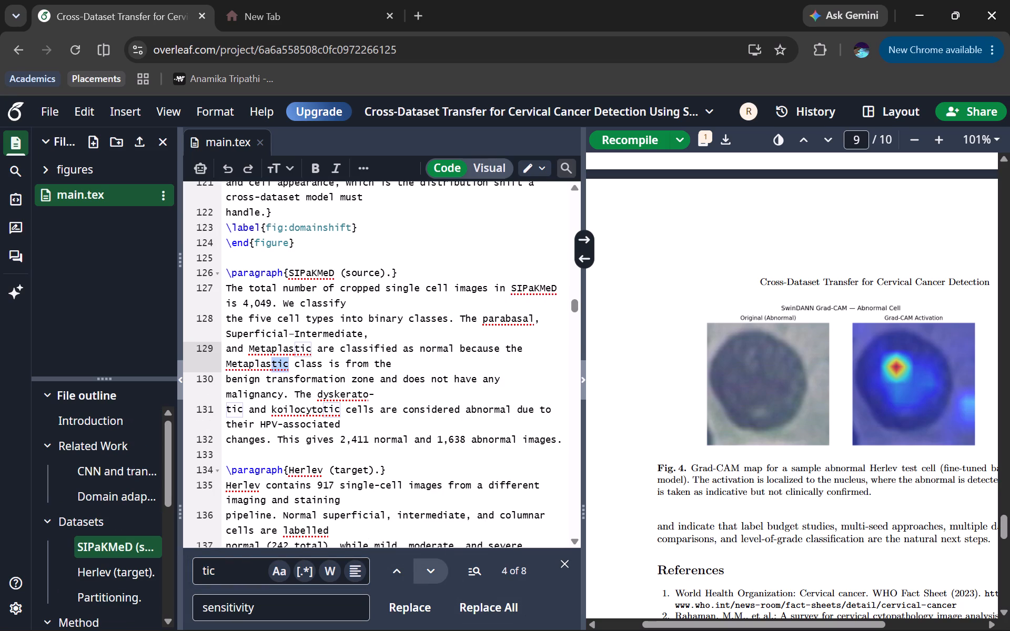
pyautogui.click(430, 572)
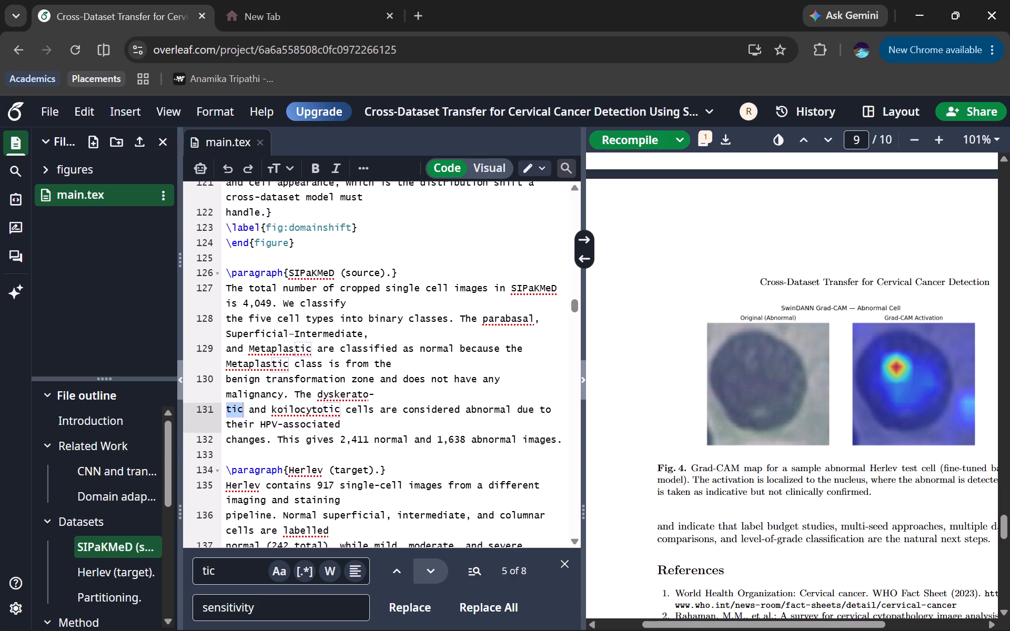
pyautogui.click(227, 411)
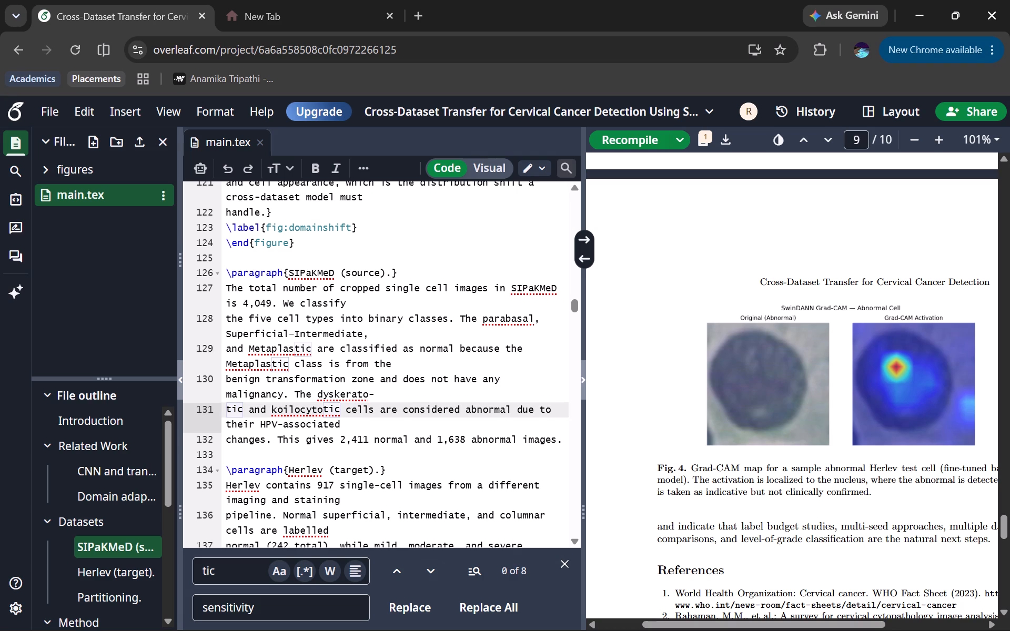
pyautogui.press('BackSpace')
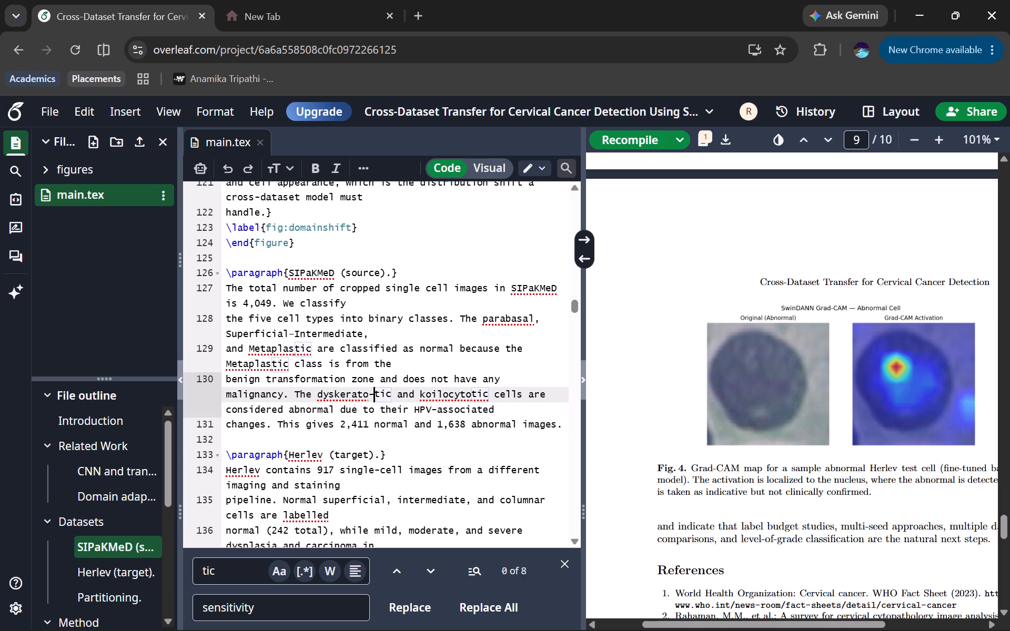
# Find "finetuning" in the target supervision subsection and hyphenate it as "fine-tuning".
pyautogui.moveTo(232, 569); pyautogui.dragTo(79, 602)
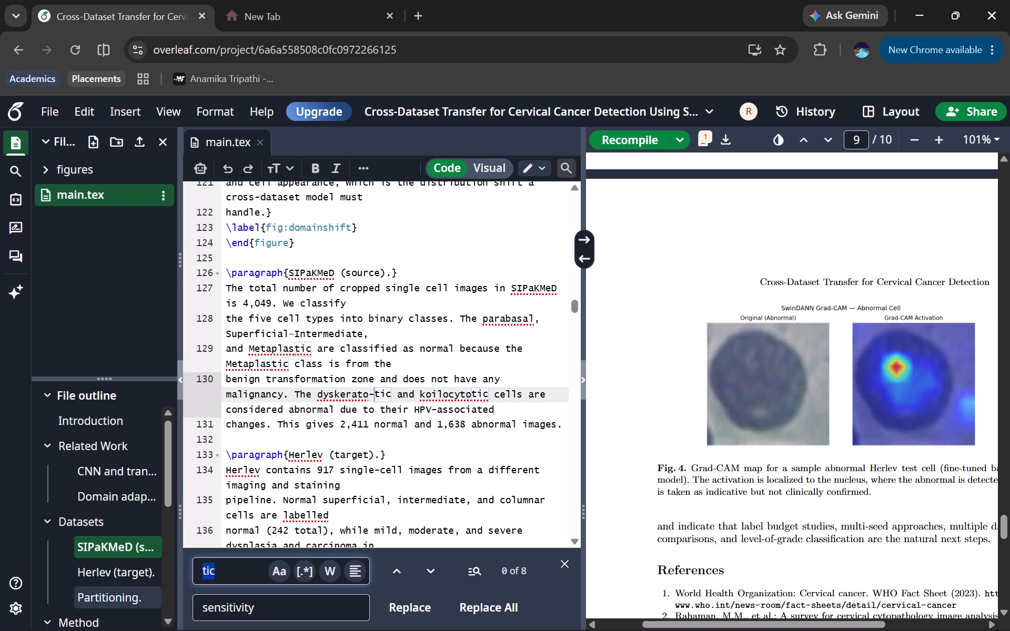
pyautogui.write('finetuning')
pyautogui.press('Return')
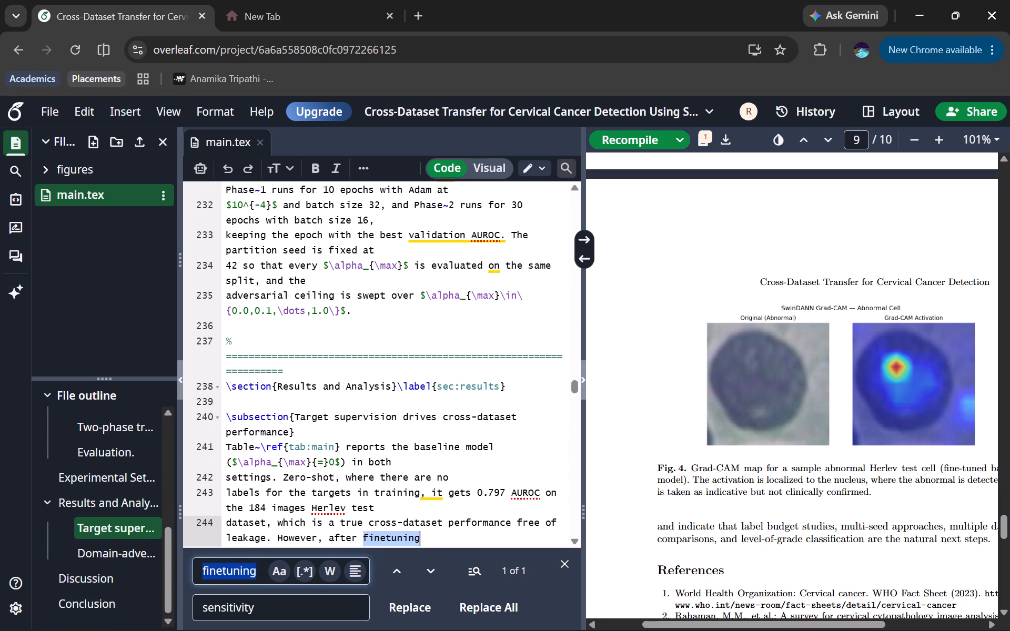
pyautogui.click(381, 539)
pyautogui.press('Right')
pyautogui.press('-')
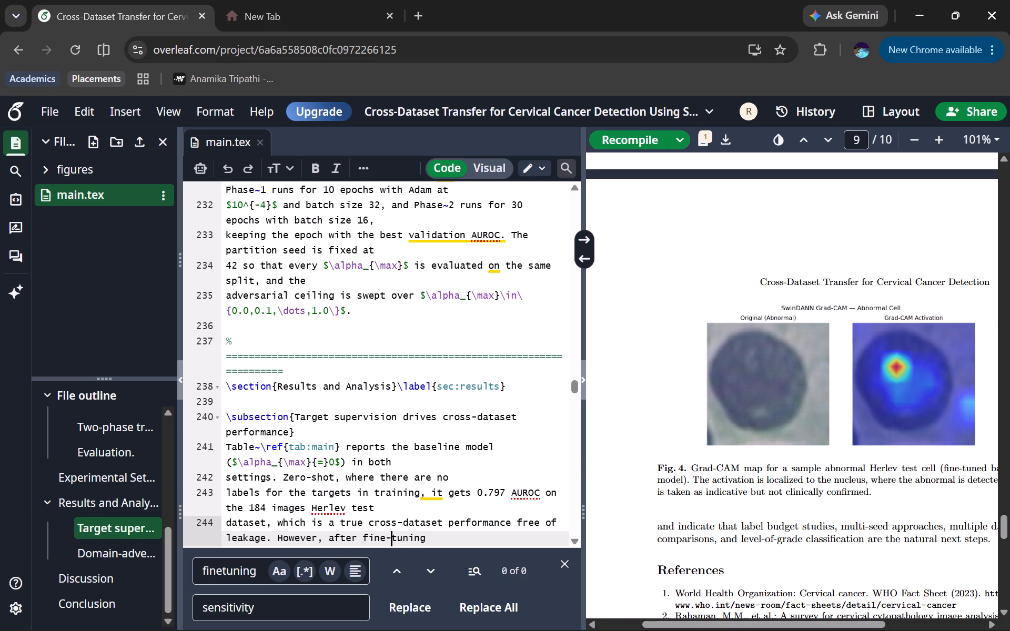
# Find "pretraining" in the source and replace every occurrence with "pre-training".
pyautogui.scroll(-2, 453, 478)
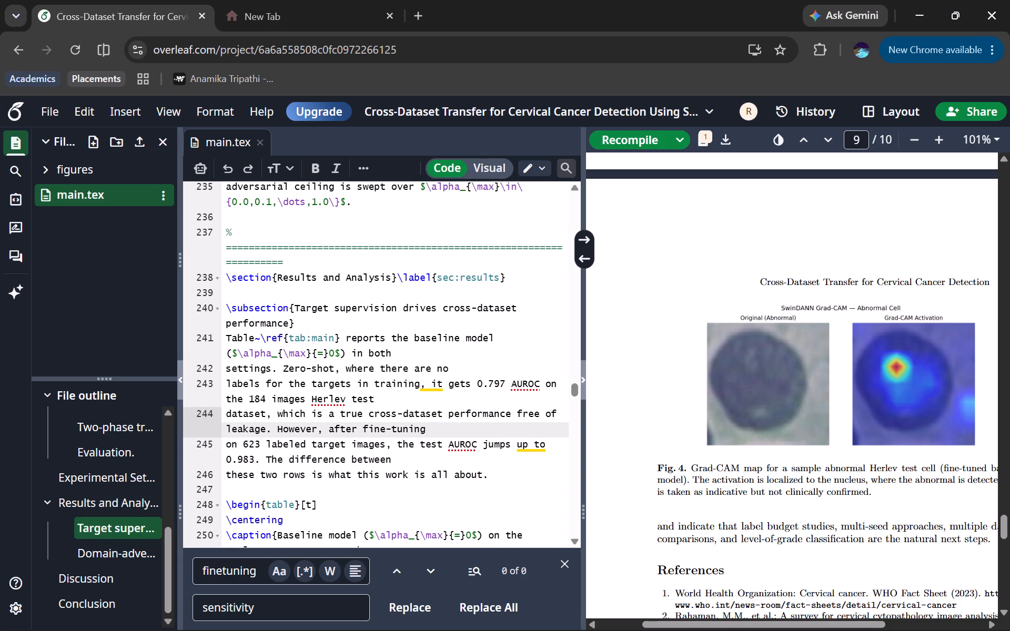
pyautogui.moveTo(257, 568); pyautogui.dragTo(146, 589)
pyautogui.press('BackSpace')
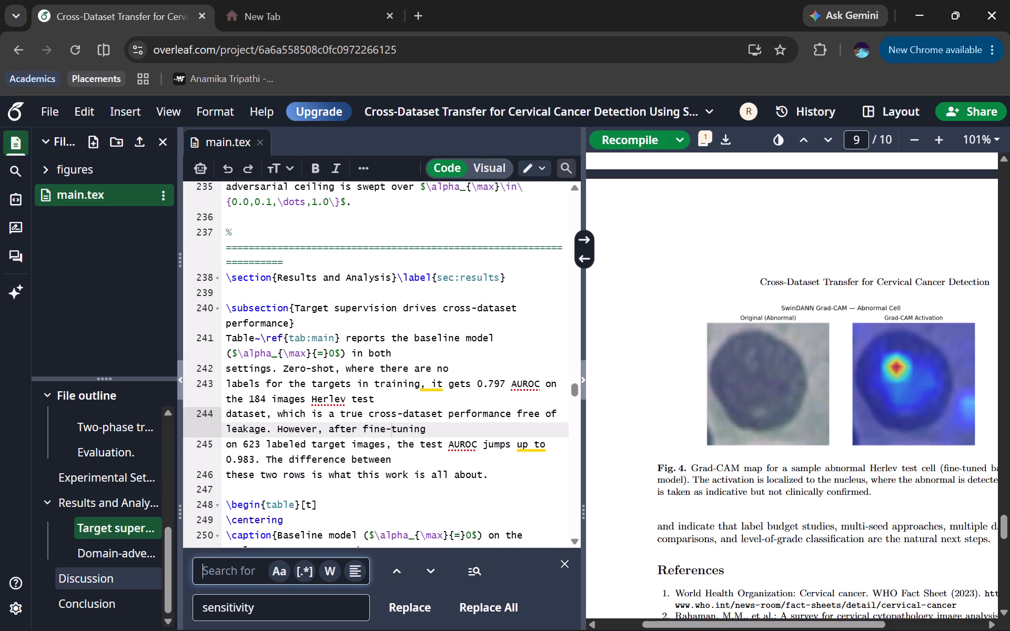
pyautogui.write('pre')
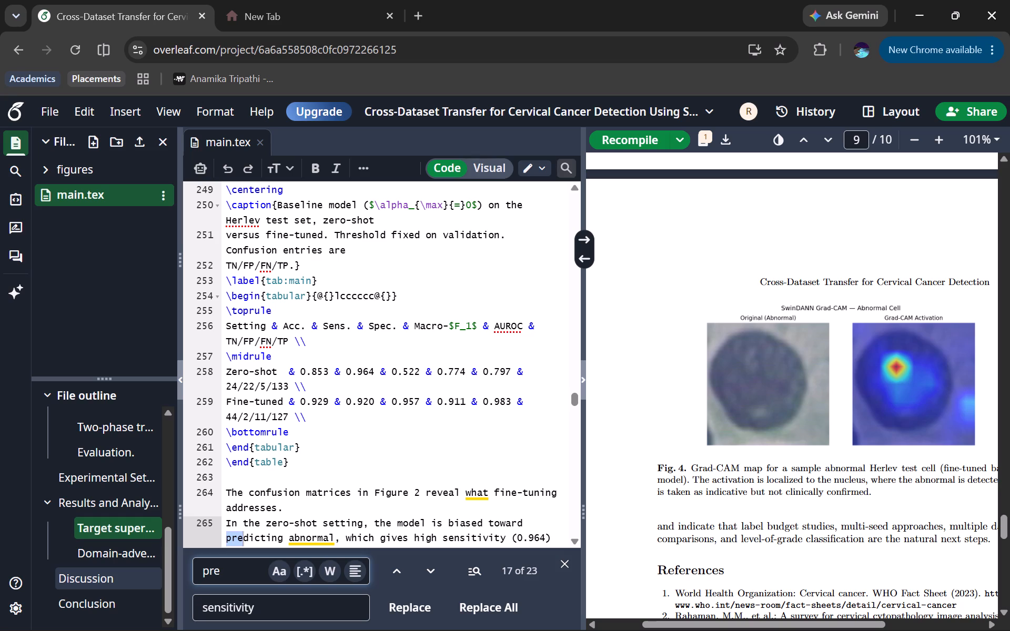
pyautogui.write('training')
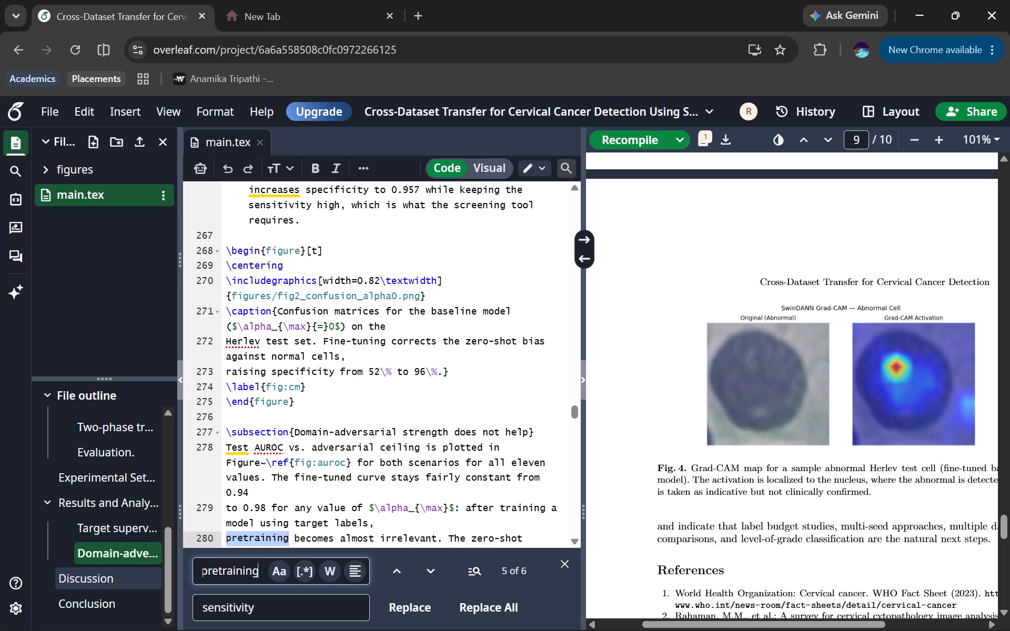
pyautogui.press('Return')
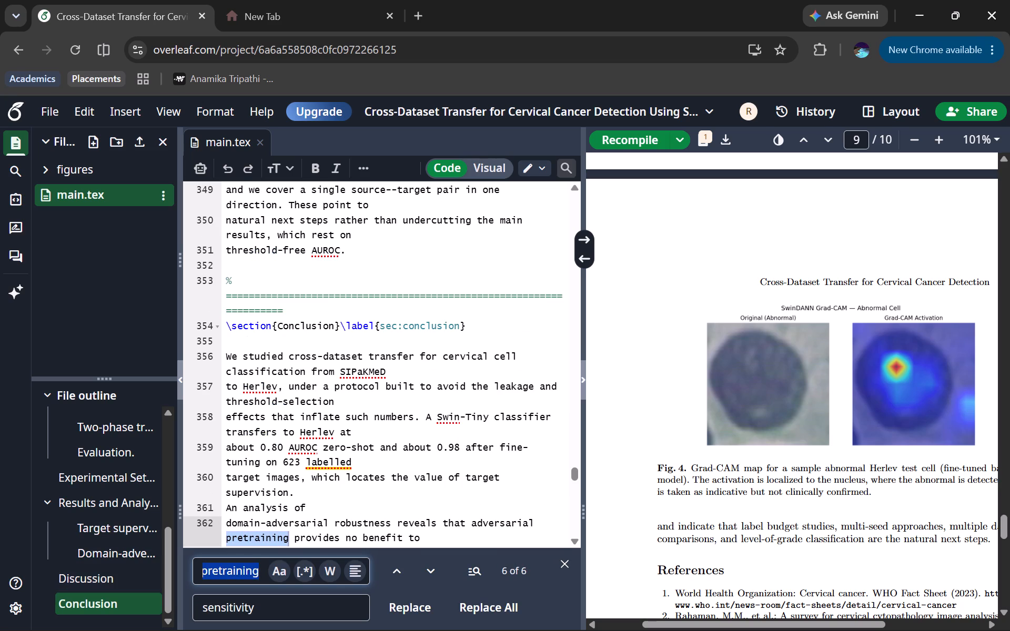
pyautogui.click(270, 598)
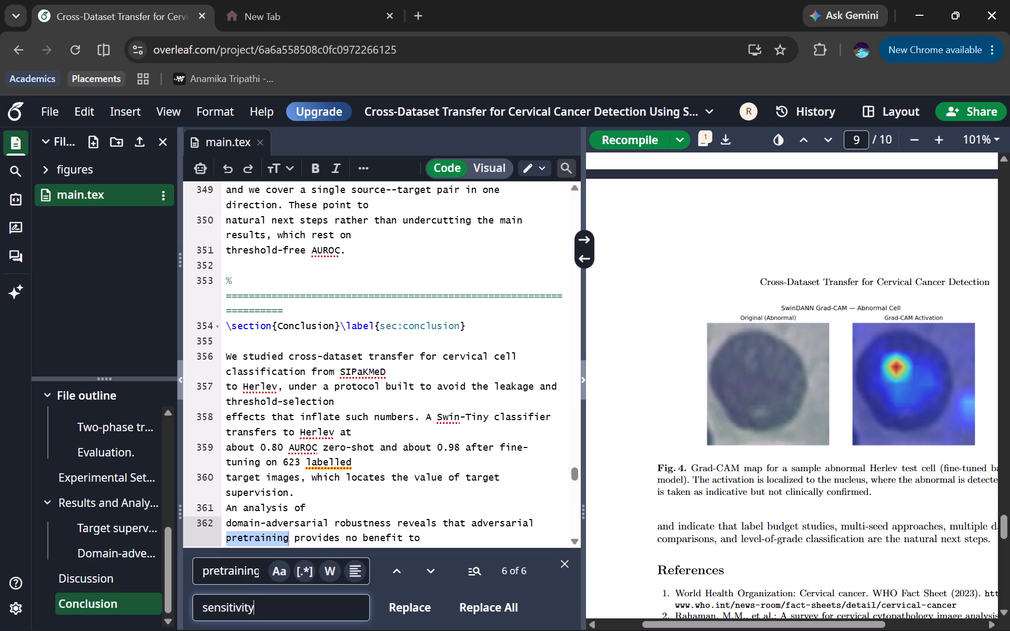
pyautogui.doubleClick(238, 568)
pyautogui.hotkey('ctrl', 'c')
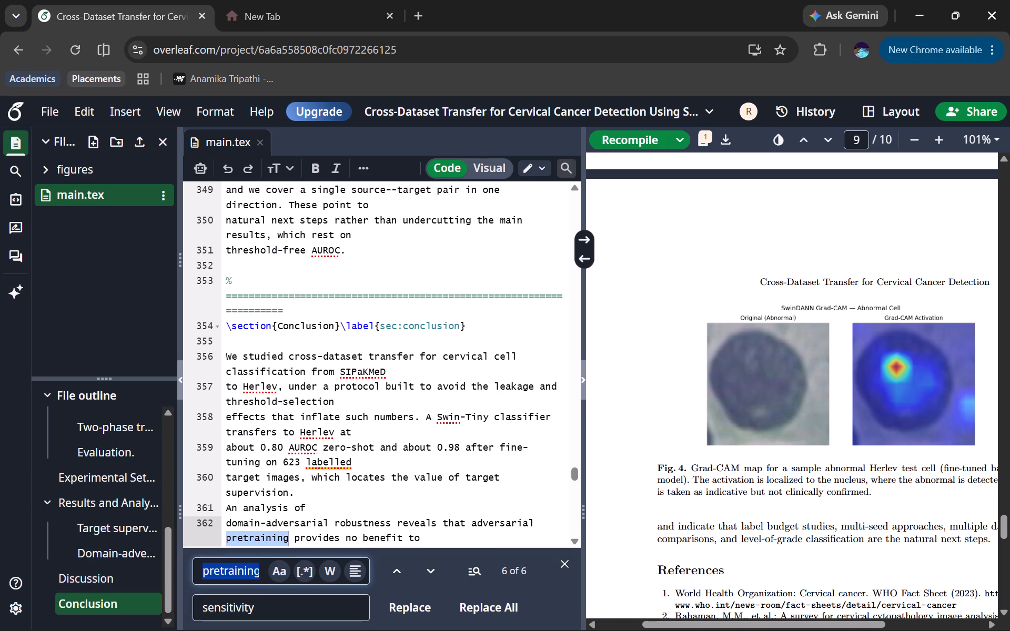
pyautogui.click(260, 610)
pyautogui.hotkey('ctrl', 'v')
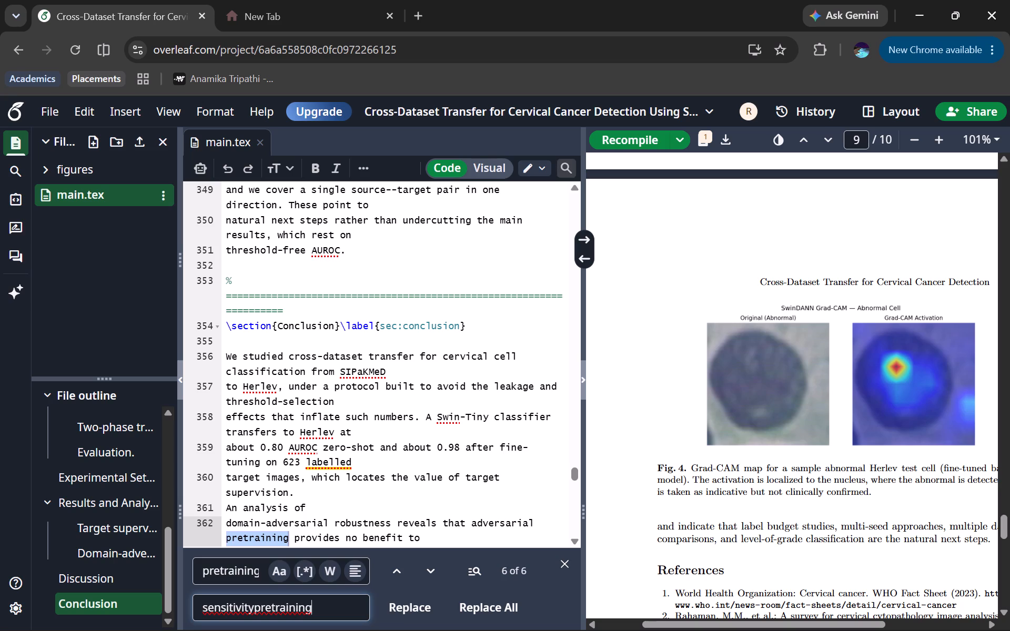
pyautogui.moveTo(253, 607); pyautogui.dragTo(178, 606)
pyautogui.press('BackSpace')
pyautogui.press('Right')
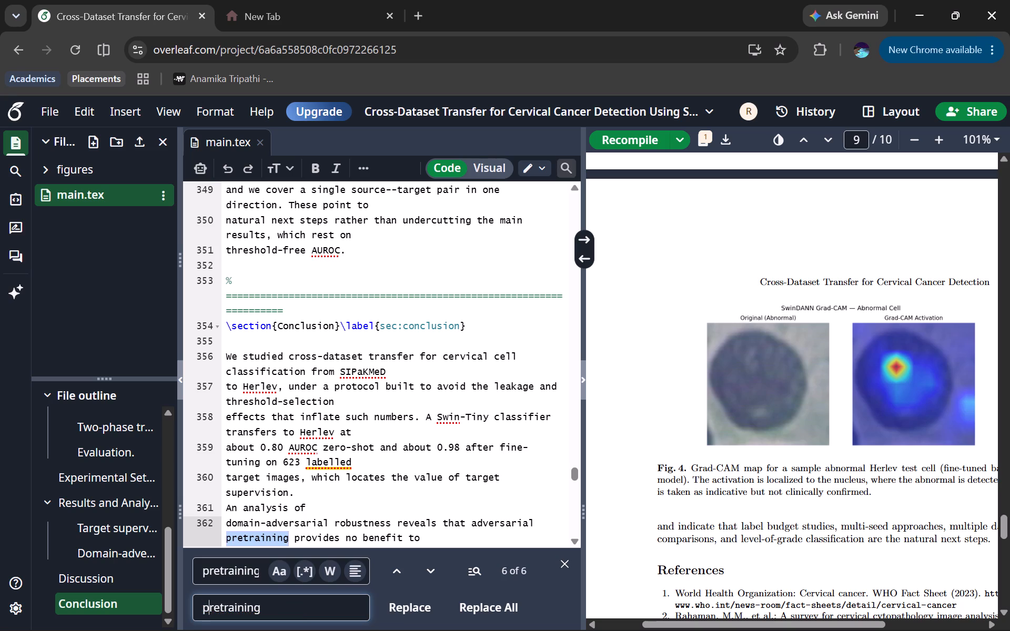
pyautogui.press('Right')
pyautogui.press('Right')
pyautogui.press('-')
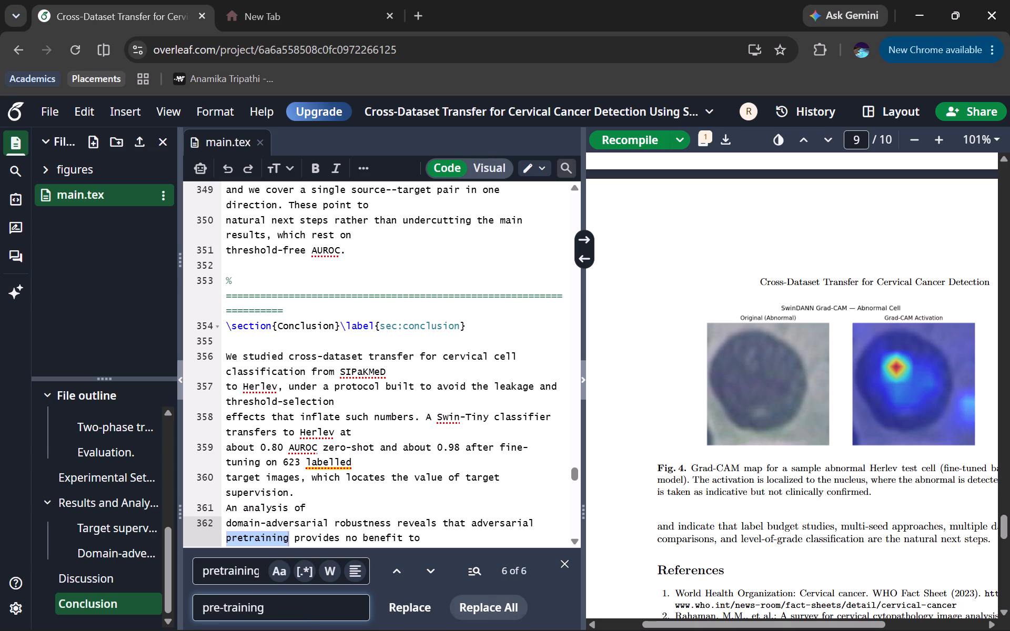
pyautogui.click(481, 609)
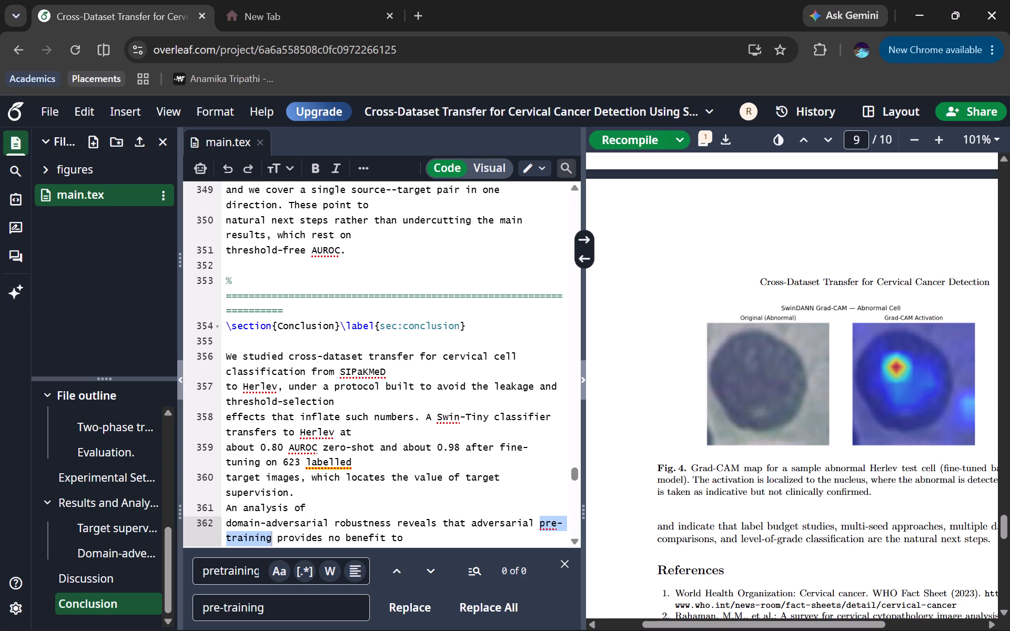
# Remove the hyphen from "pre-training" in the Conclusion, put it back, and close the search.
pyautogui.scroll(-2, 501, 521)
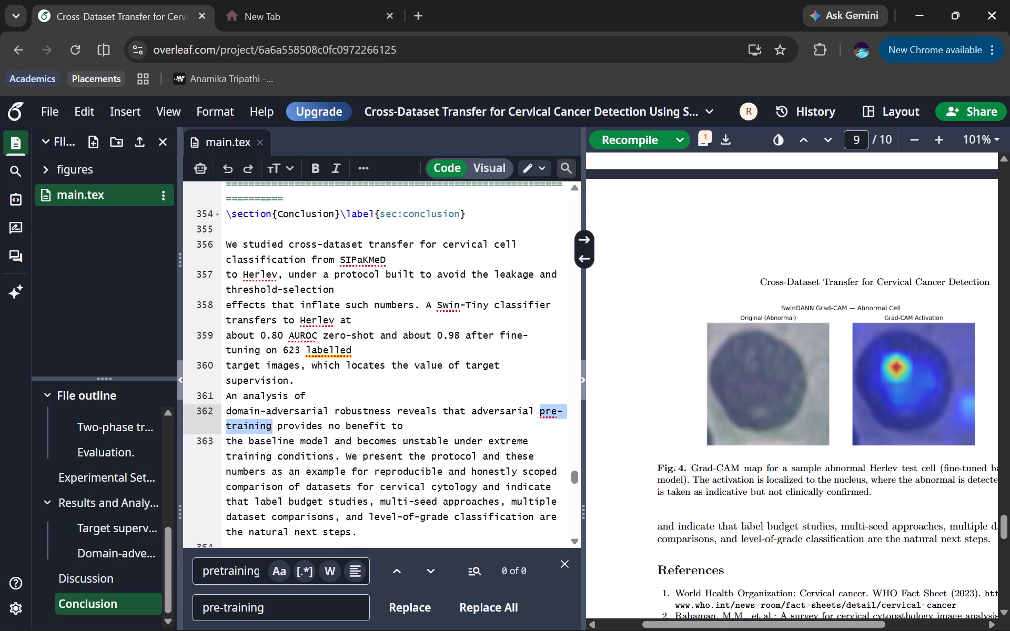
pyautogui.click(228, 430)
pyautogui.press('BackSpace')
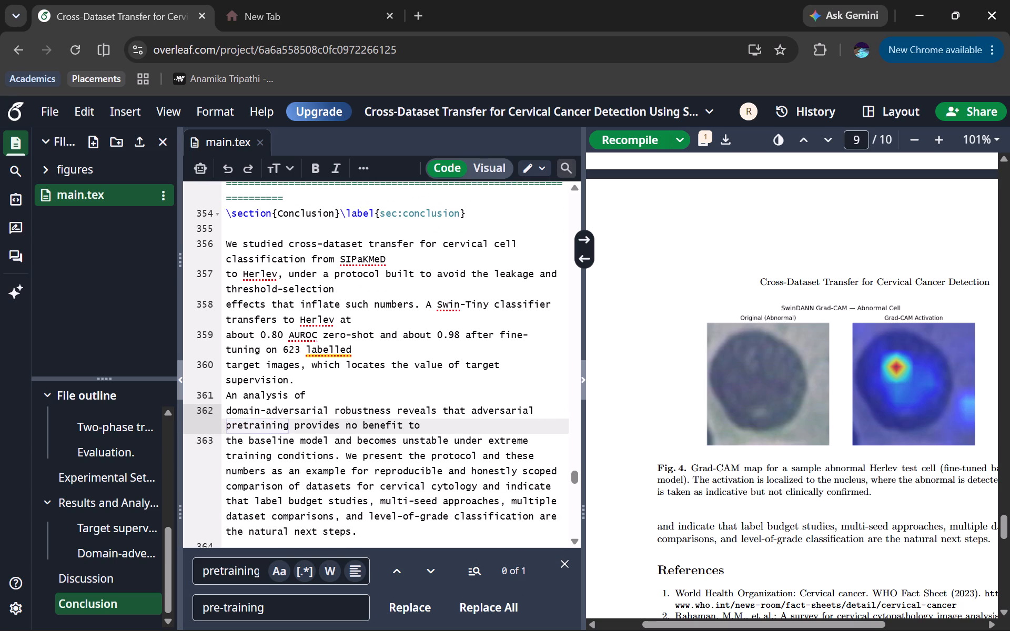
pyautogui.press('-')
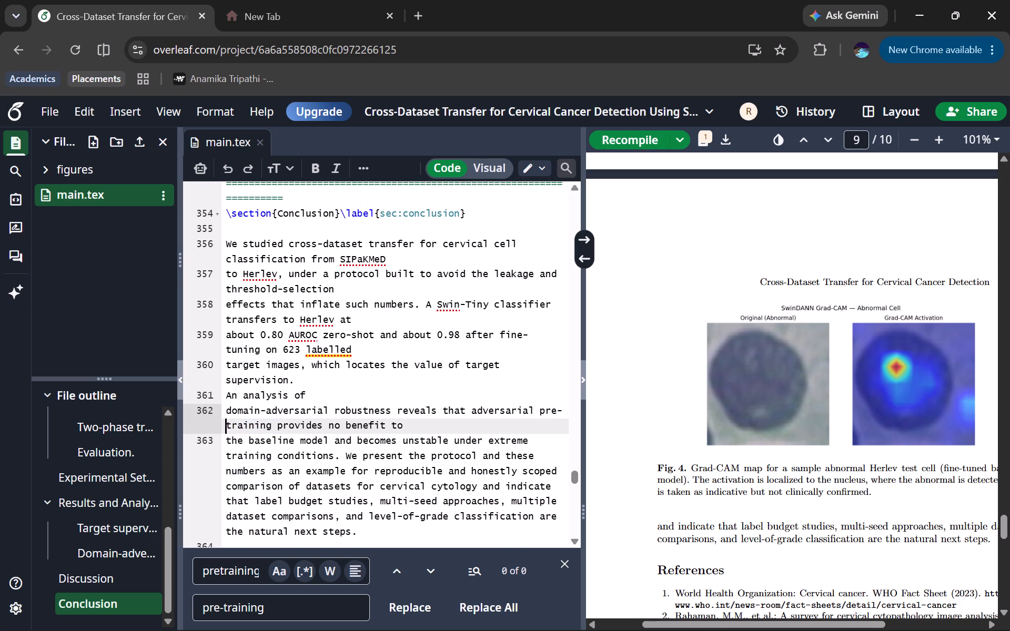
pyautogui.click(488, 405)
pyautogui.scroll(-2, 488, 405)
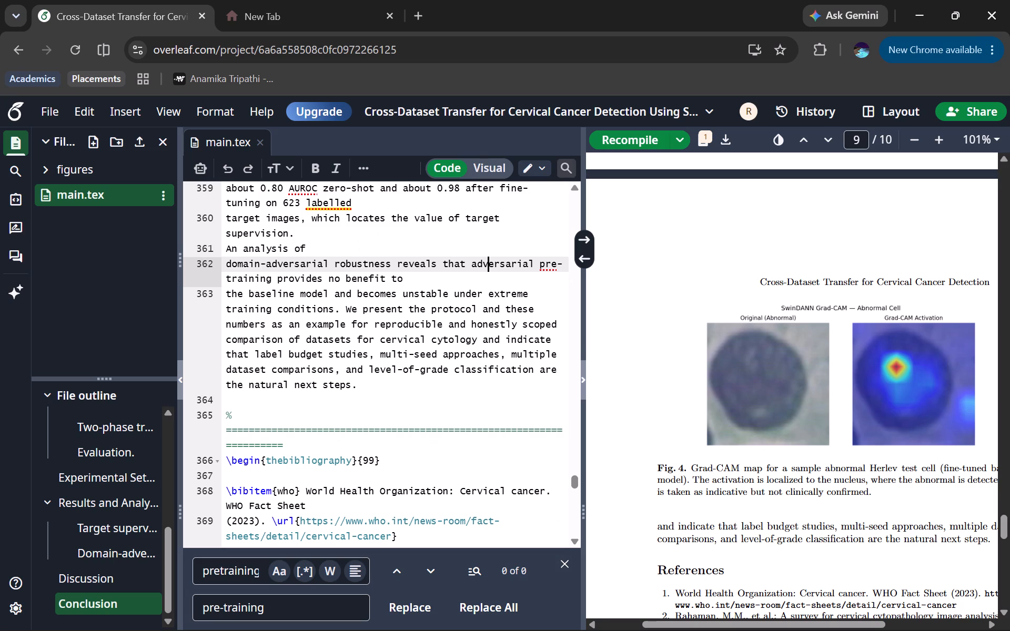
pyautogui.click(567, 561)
# Search for "labe" and change the spelling of "labeled" to "labelled" in the abstract's "portion of labeled data".
pyautogui.click(436, 520)
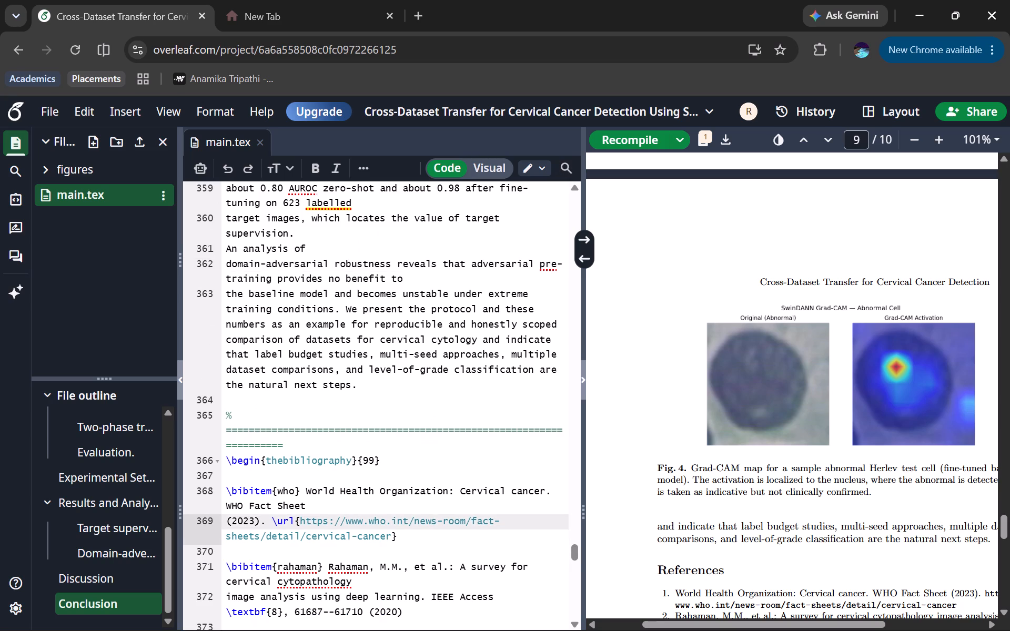
pyautogui.hotkey('ctrl', 'f')
pyautogui.press('BackSpace')
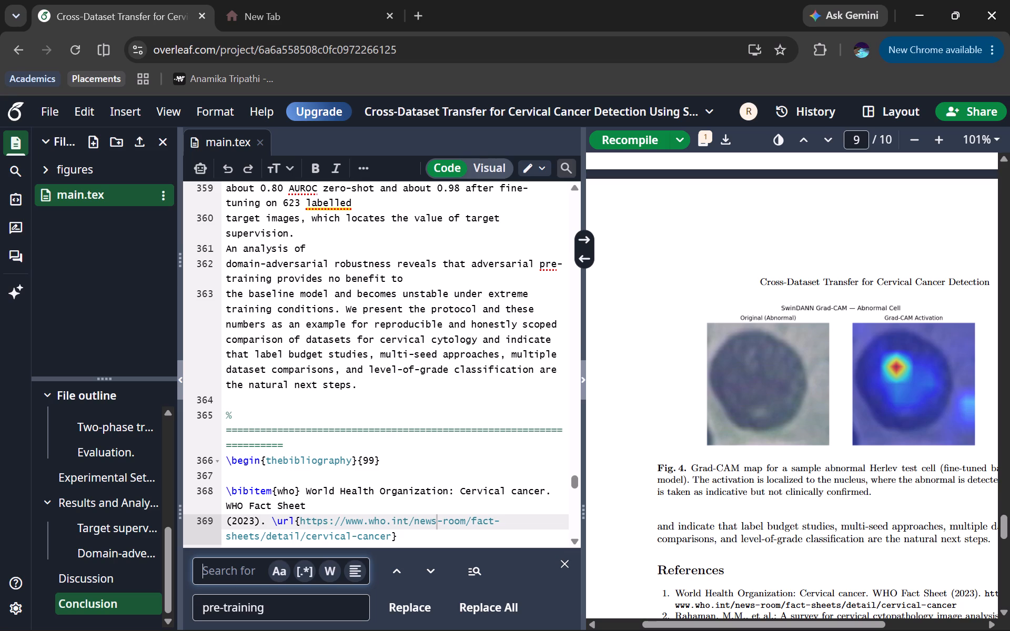
pyautogui.write('labe')
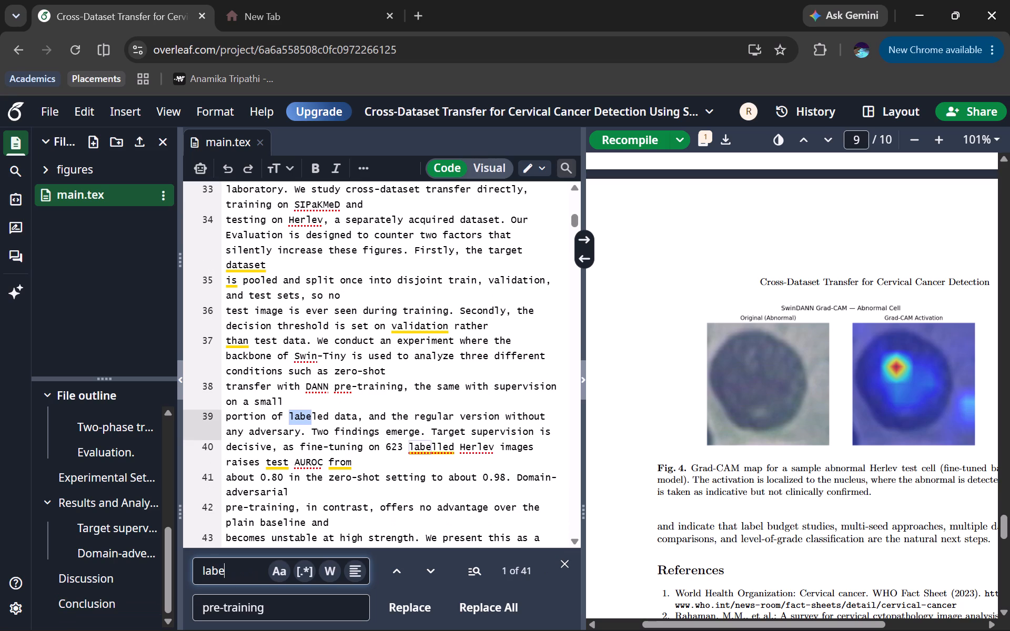
pyautogui.moveTo(315, 419); pyautogui.dragTo(474, 431)
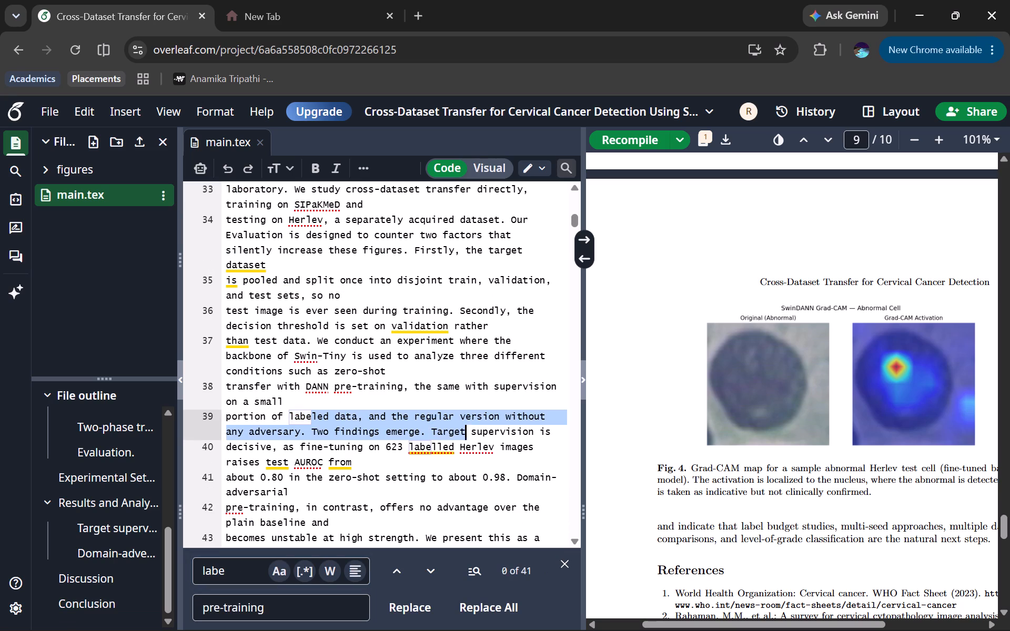
pyautogui.moveTo(474, 431); pyautogui.dragTo(476, 431)
pyautogui.click(317, 418)
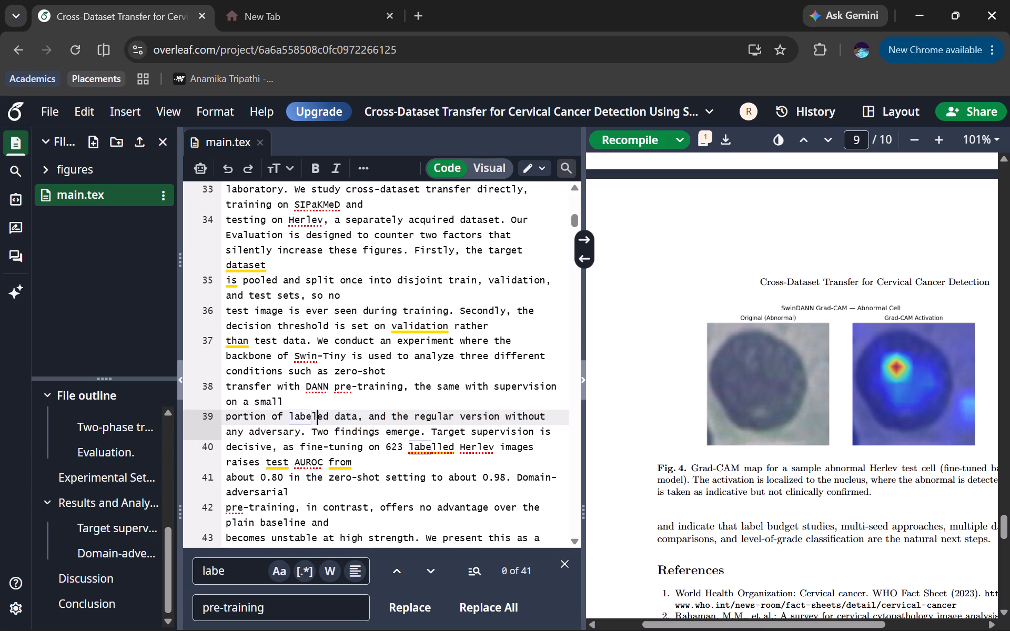
pyautogui.press('l')
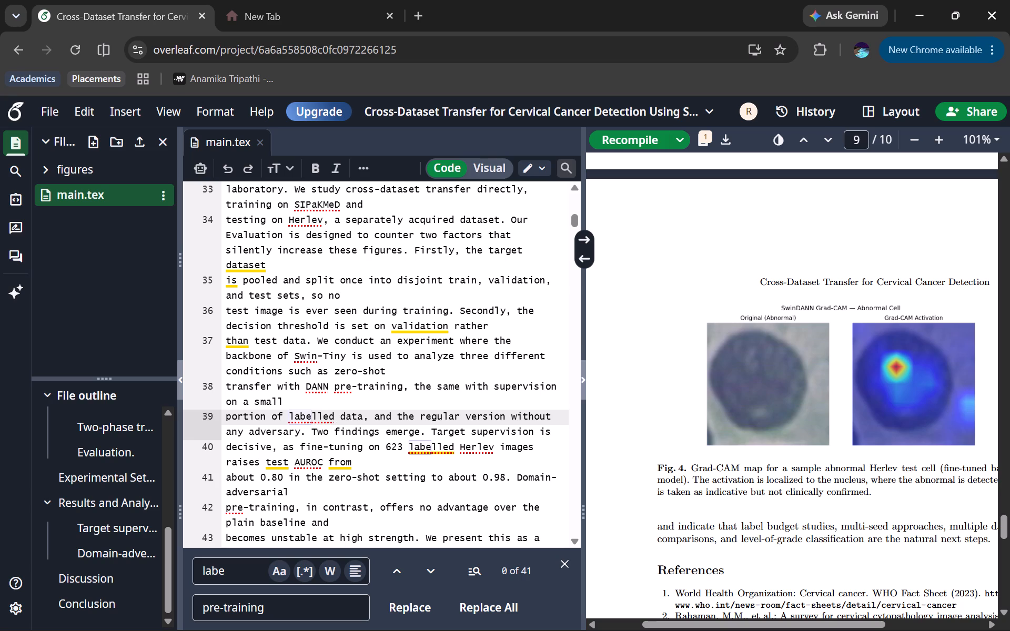
# Search the source for "184" and examine the dataset composition table and the Method section.
pyautogui.moveTo(236, 573); pyautogui.dragTo(170, 574)
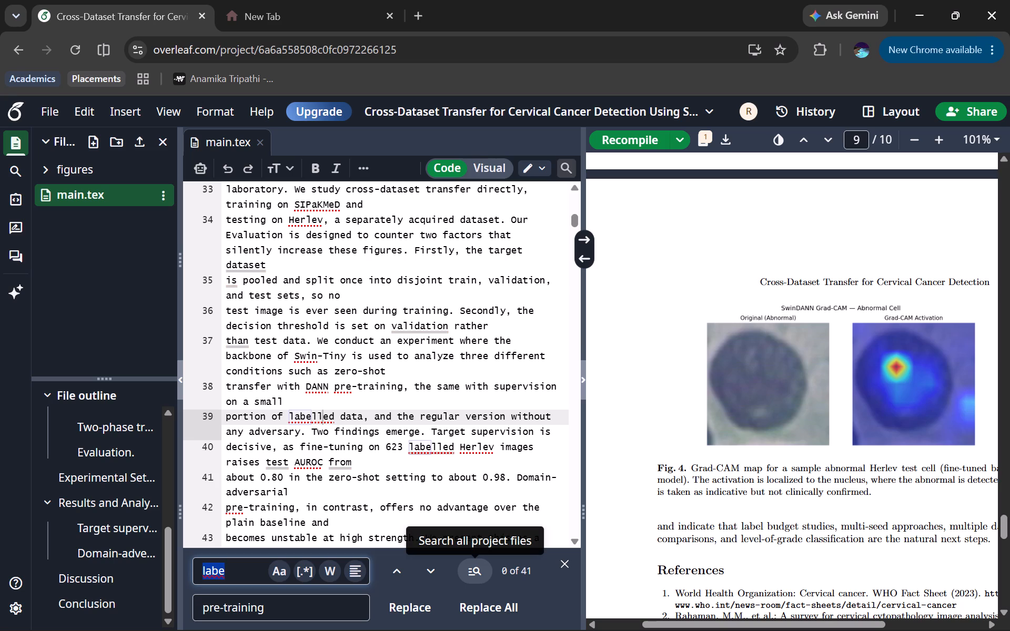
pyautogui.write('184')
pyautogui.press('Return')
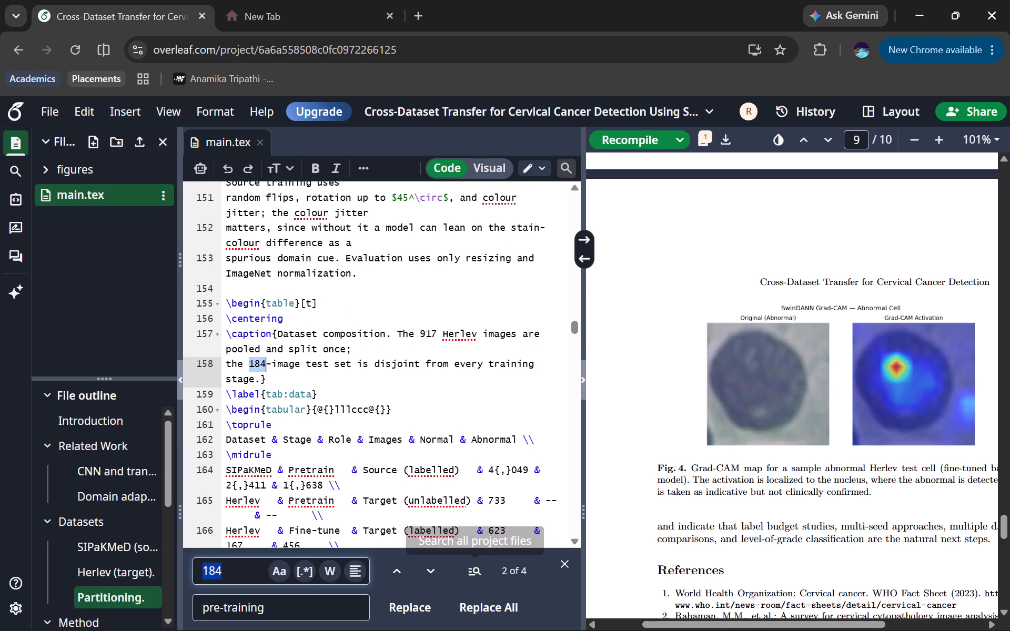
pyautogui.scroll(-1, 531, 364)
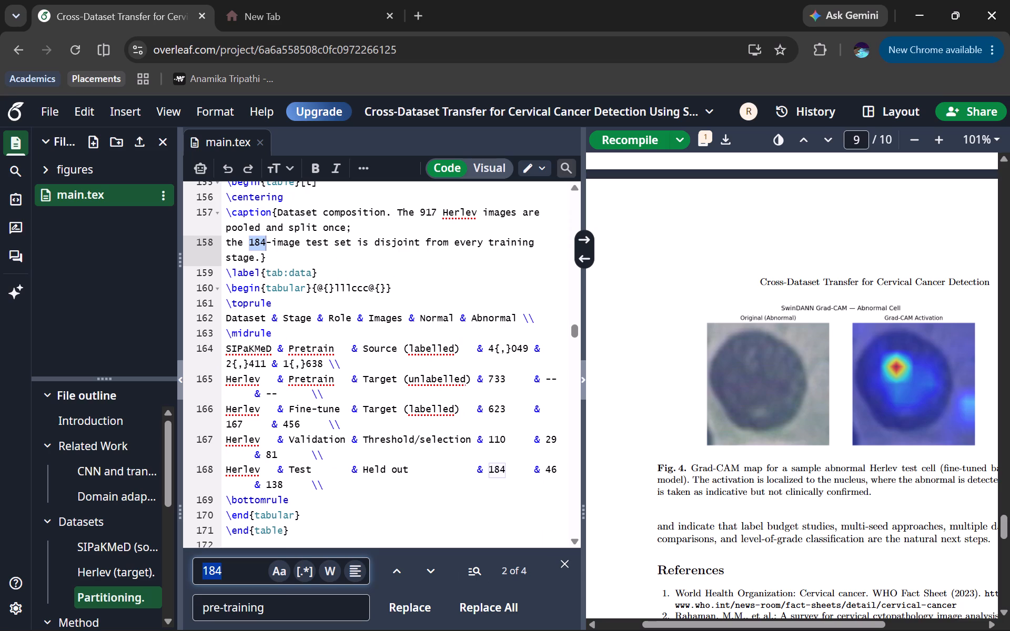
pyautogui.scroll(-2, 428, 322)
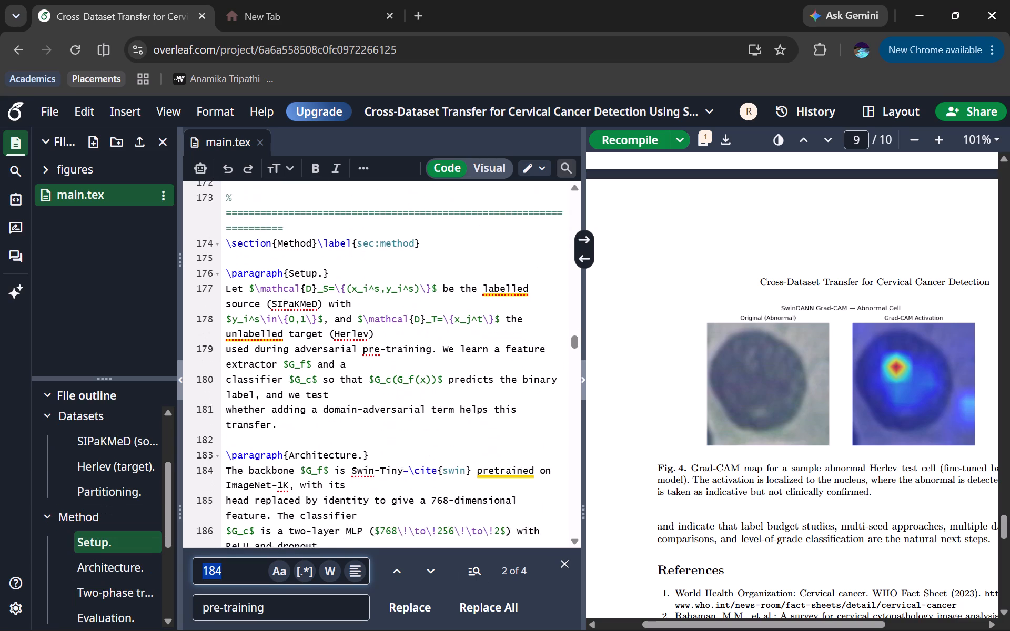
pyautogui.scroll(-5, 428, 322)
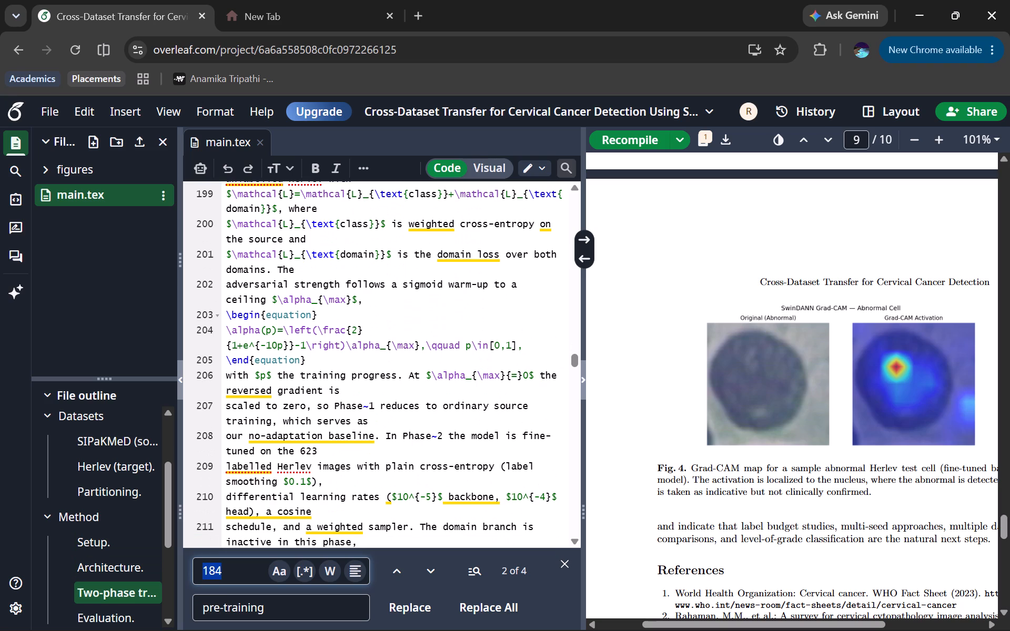
pyautogui.click(445, 299)
# Find "we classify" in the SIPaKMeD source paragraph and replace the verb "classify" with "map".
pyautogui.moveTo(245, 573); pyautogui.dragTo(162, 569)
pyautogui.write('we classify')
pyautogui.press('Return')
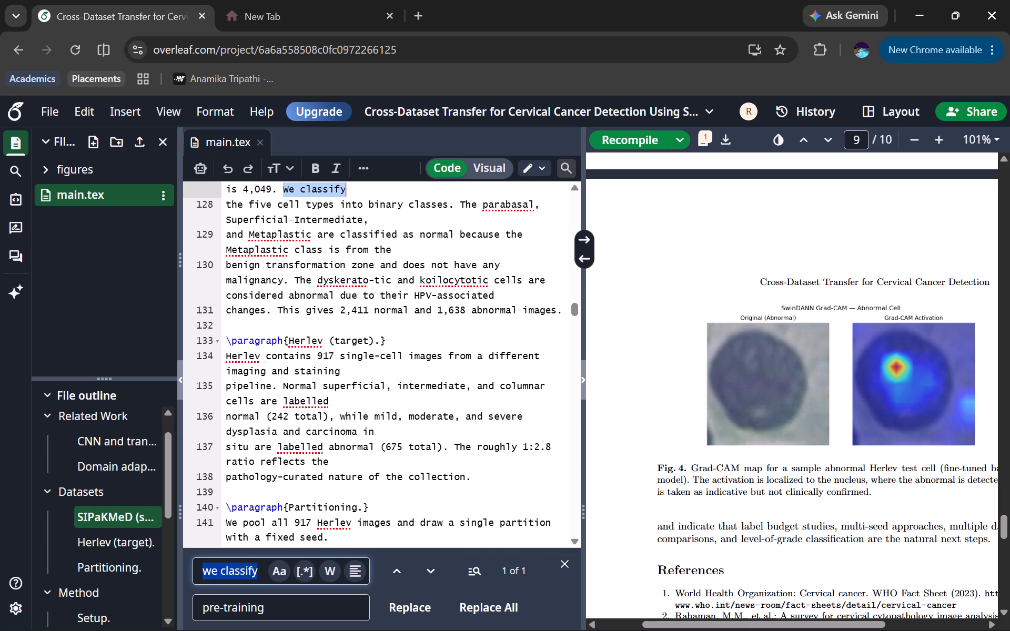
pyautogui.scroll(1, 381, 354)
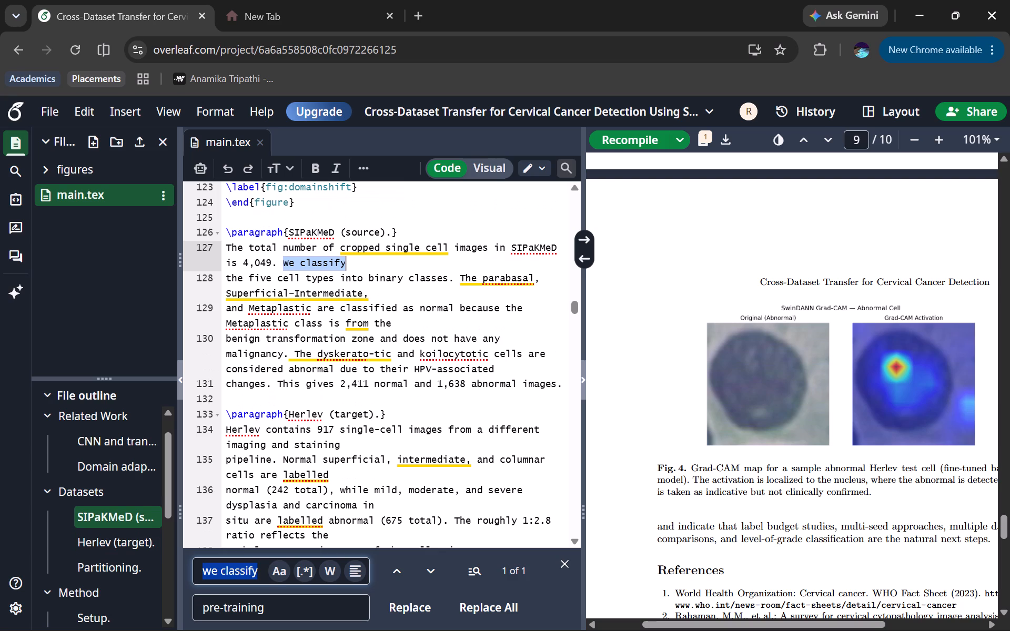
pyautogui.doubleClick(320, 259)
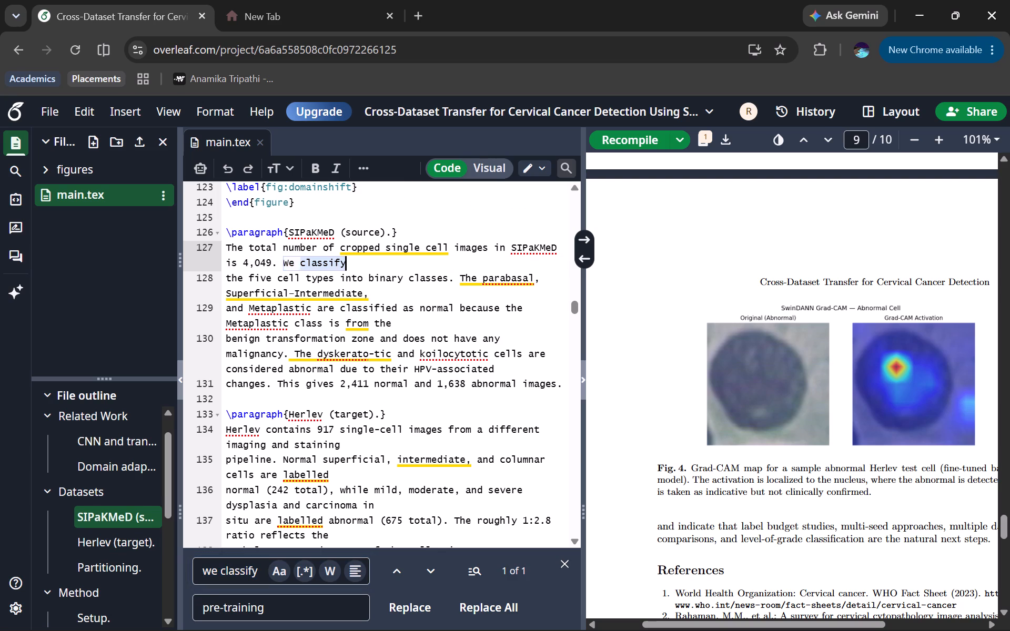
pyautogui.write('map')
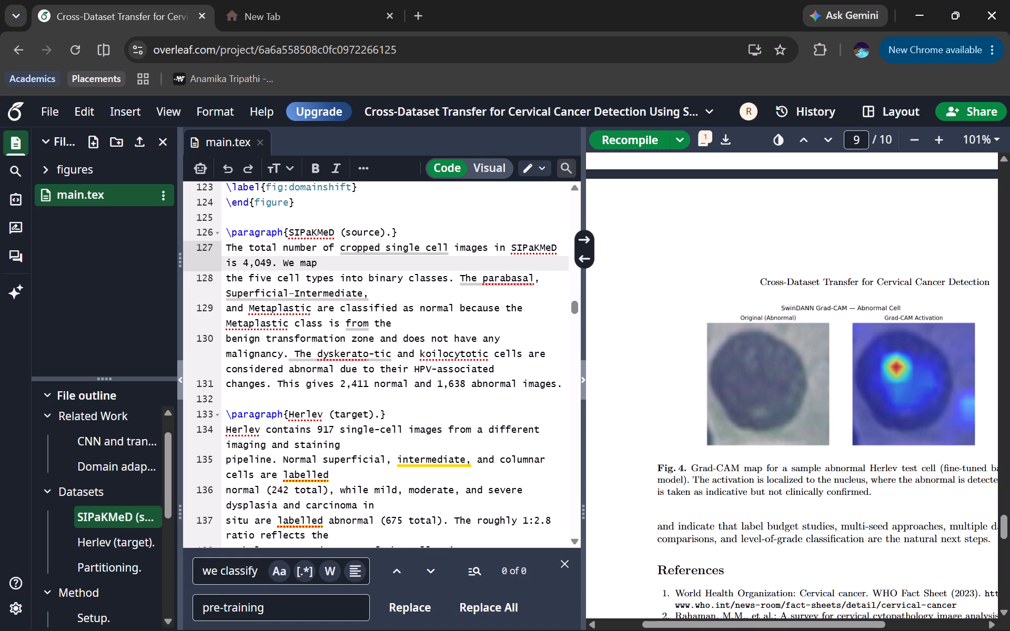
# Look through the rest of the source and examine the references and Conclusion in the compiled PDF.
pyautogui.scroll(-12, 427, 333)
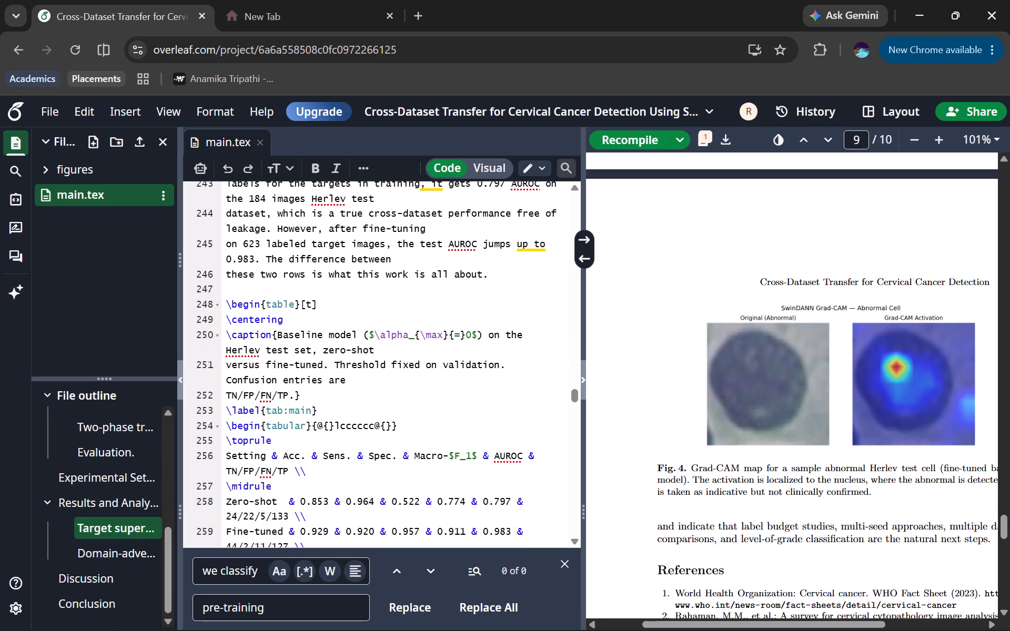
pyautogui.scroll(-20, 427, 333)
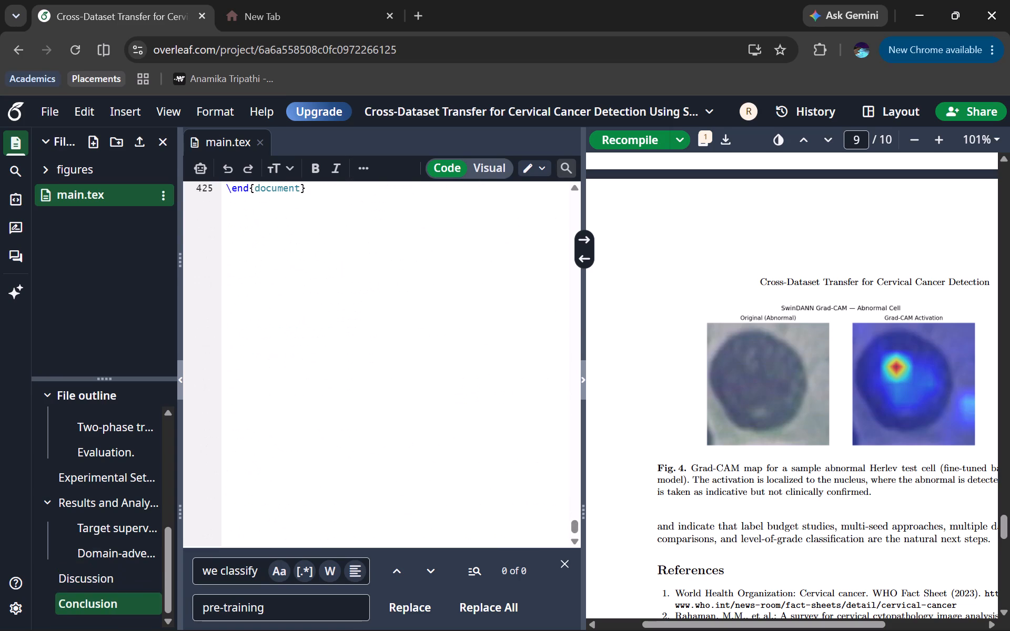
pyautogui.scroll(-2, 427, 333)
pyautogui.scroll(-14, 771, 404)
pyautogui.scroll(4, 771, 404)
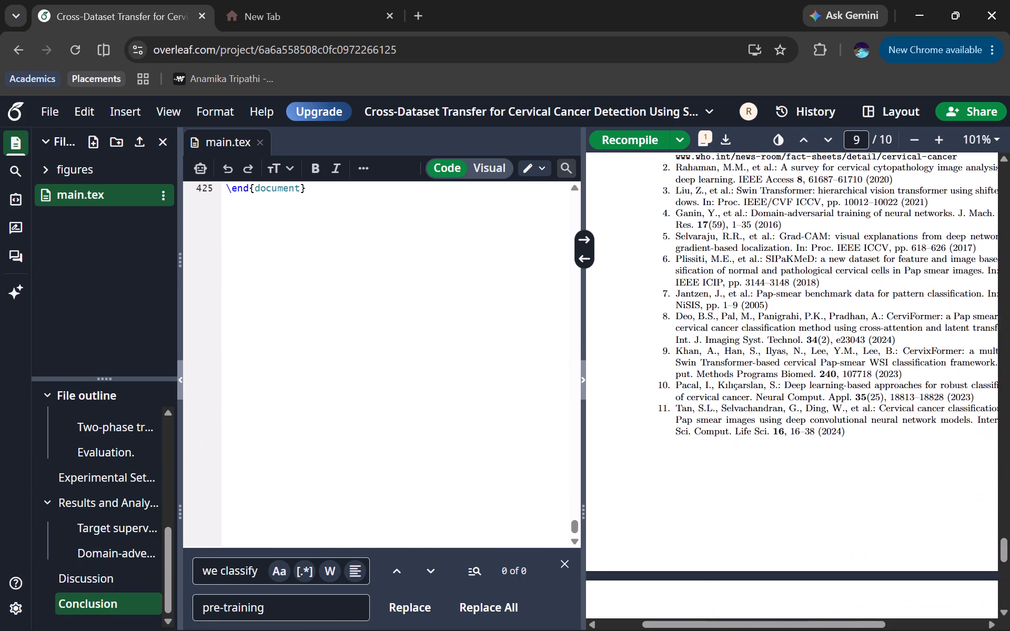
pyautogui.scroll(5, 771, 404)
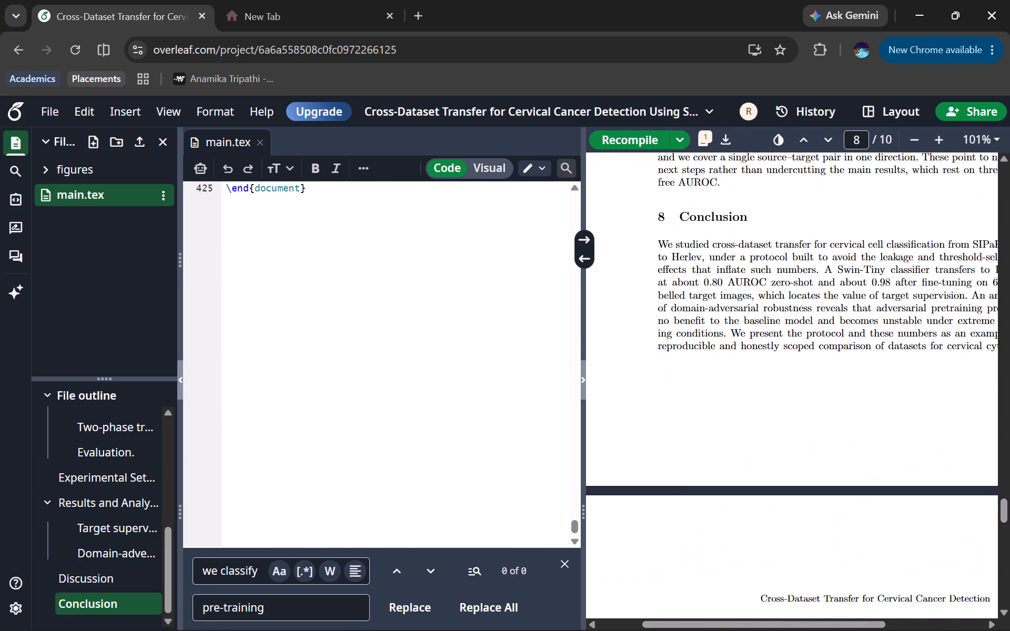
pyautogui.hscroll(-1, 805, 398)
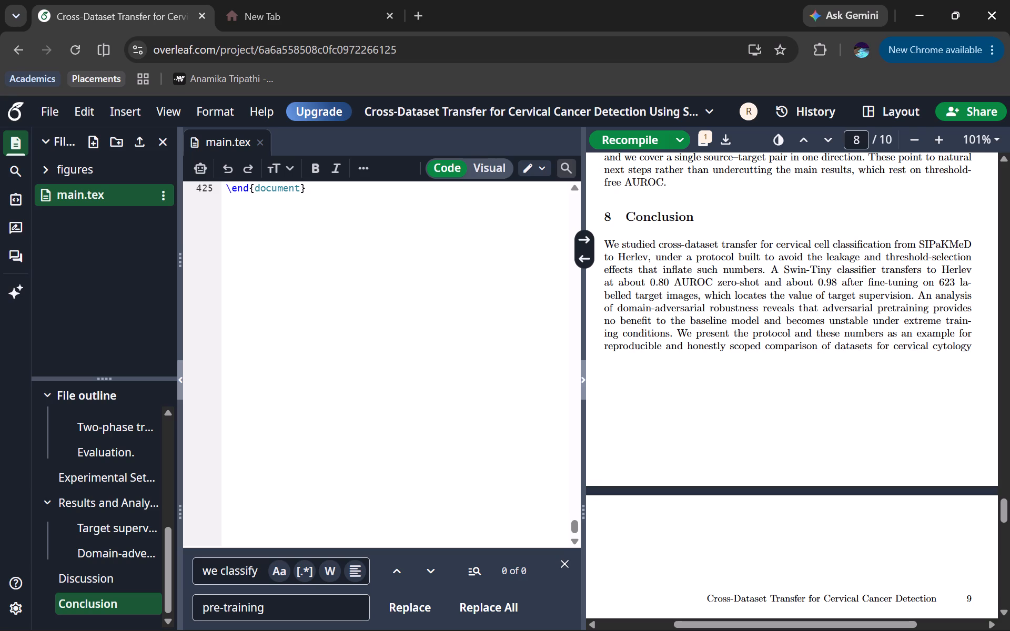
# Find "extreme tra" in the Conclusion source and replace "extreme training conditions" with "high adversarial strength".
pyautogui.tripleClick(258, 568)
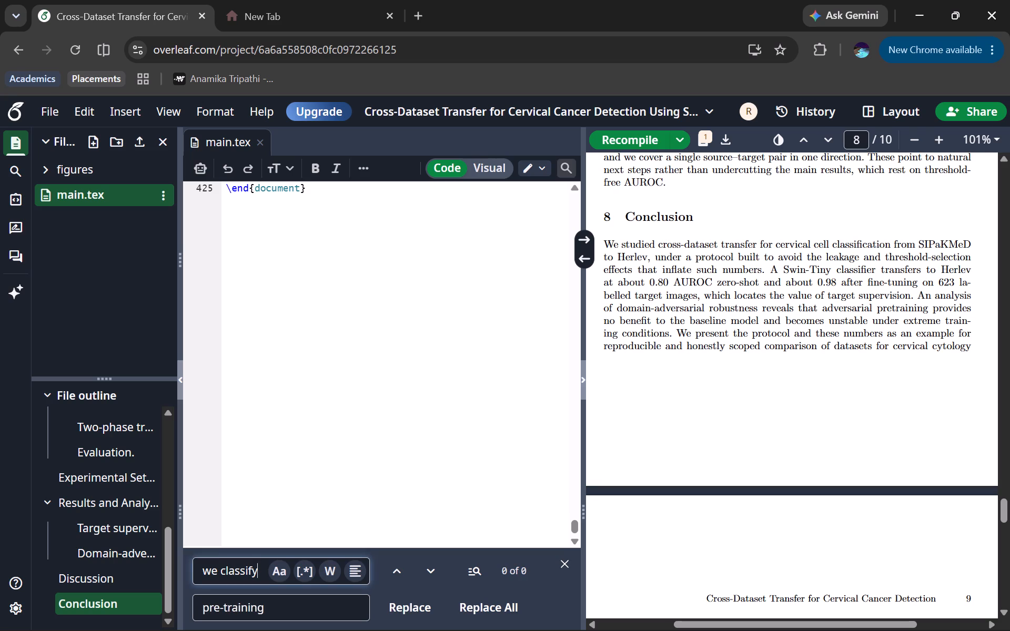
pyautogui.write('extreme')
pyautogui.press('space')
pyautogui.write('tra')
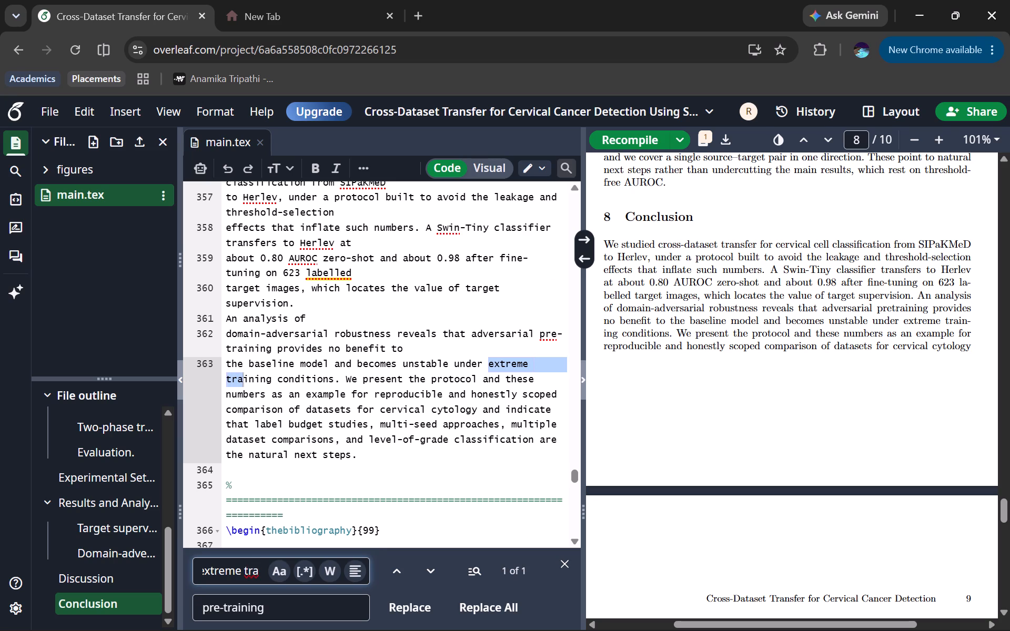
pyautogui.moveTo(491, 363); pyautogui.dragTo(334, 376)
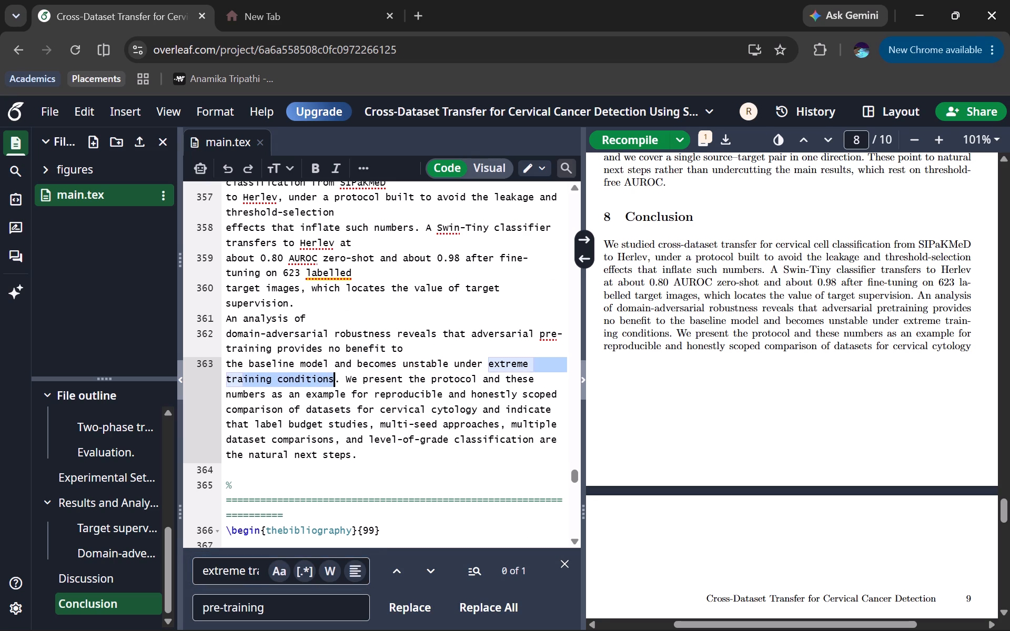
pyautogui.moveTo(334, 376); pyautogui.dragTo(335, 376)
pyautogui.write('high adversial stren')
pyautogui.write('gth')
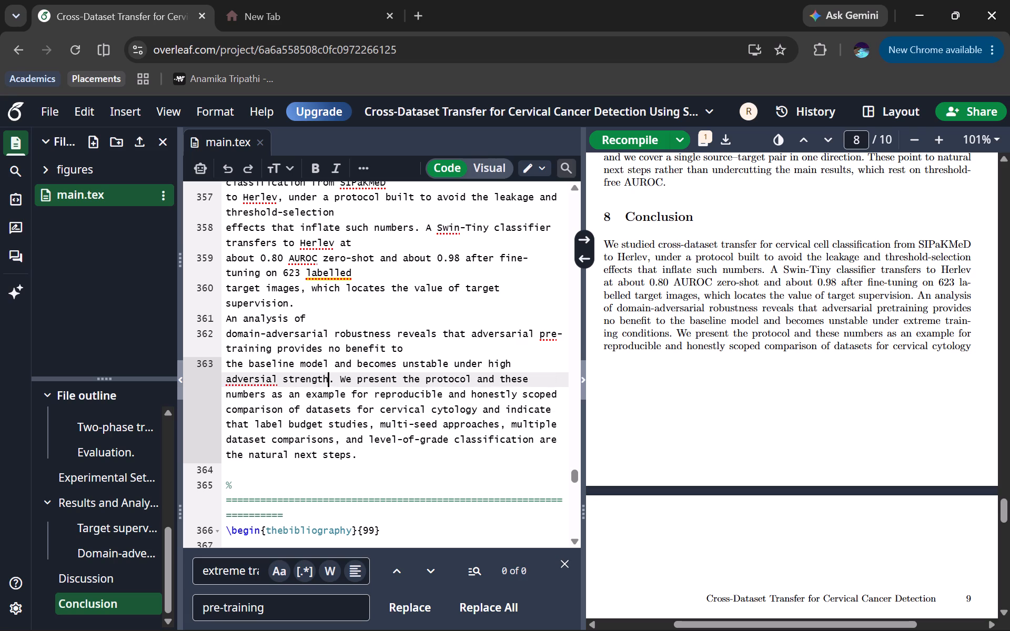
pyautogui.click(298, 406)
pyautogui.click(261, 380)
pyautogui.write('ar')
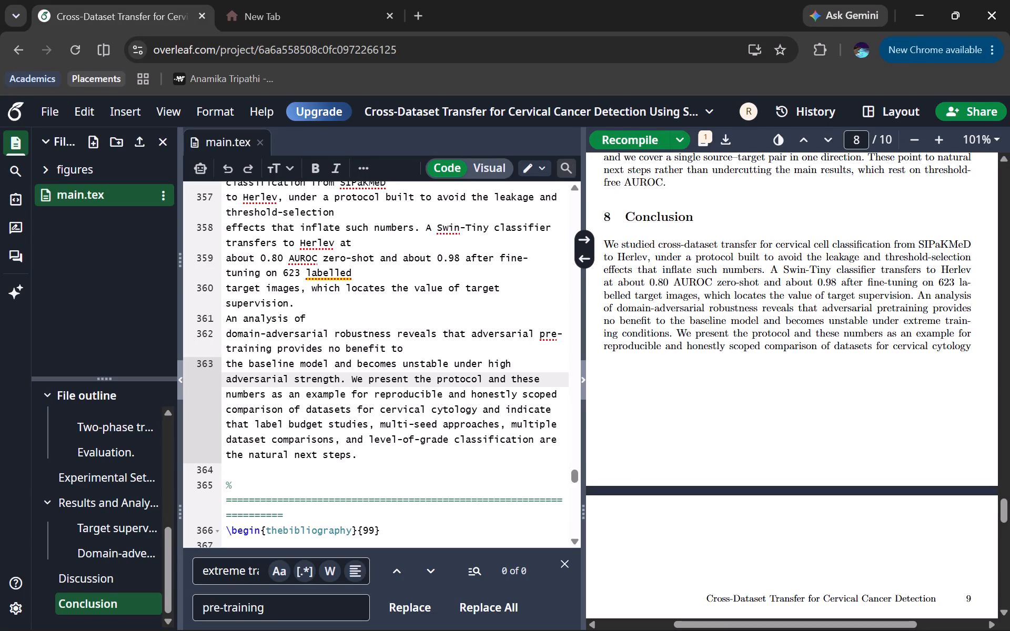
# Find "aggre" in the Introduction source, replace "aggregated" with "pooled" in the target dataset sentence, and recompile the paper.
pyautogui.scroll(-2, 470, 450)
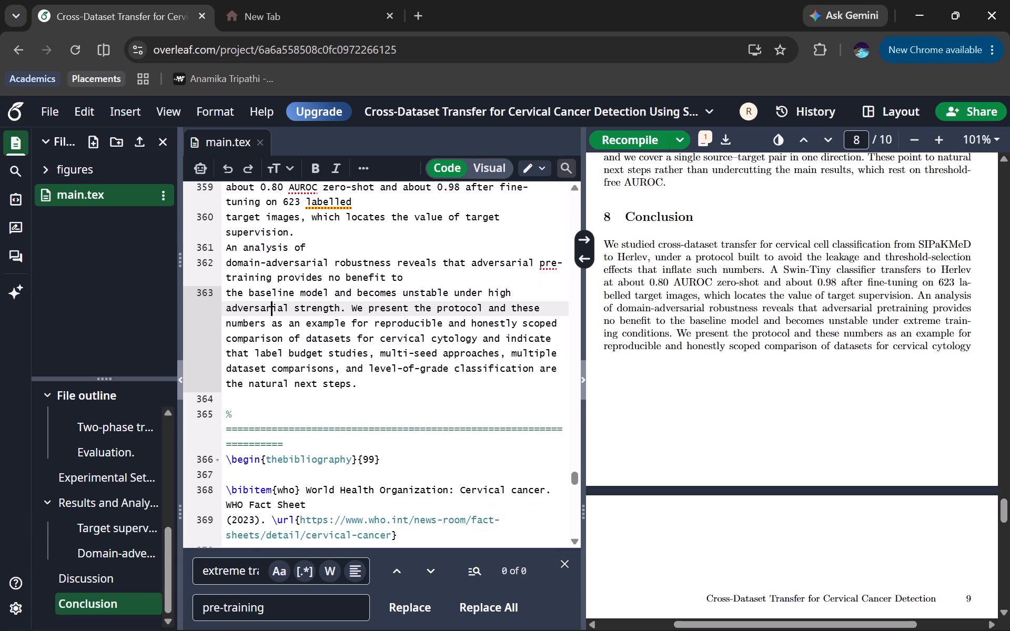
pyautogui.tripleClick(237, 574)
pyautogui.click(237, 574)
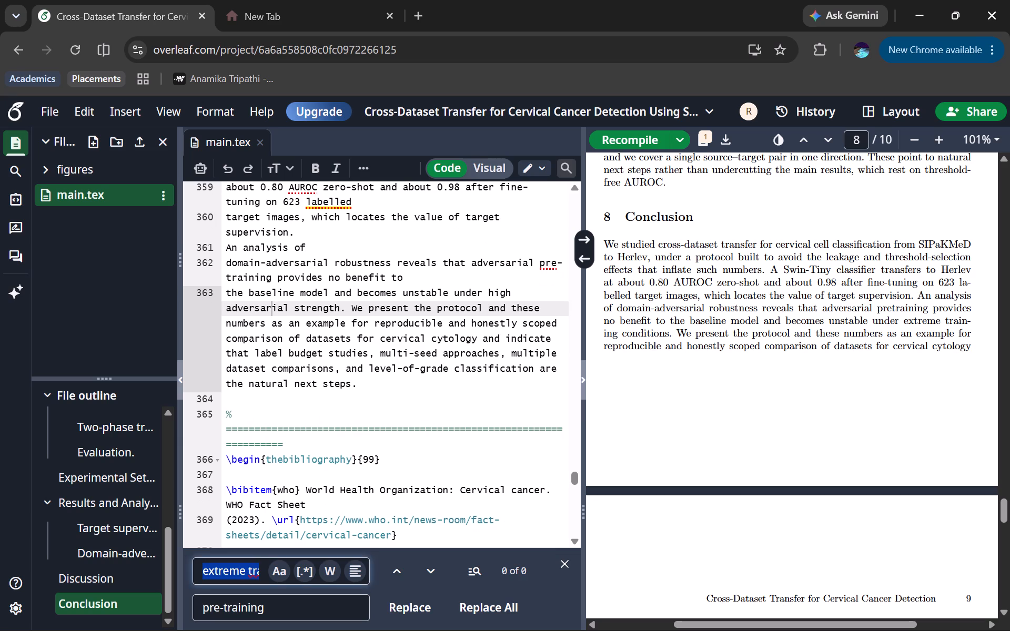
pyautogui.write('aggre')
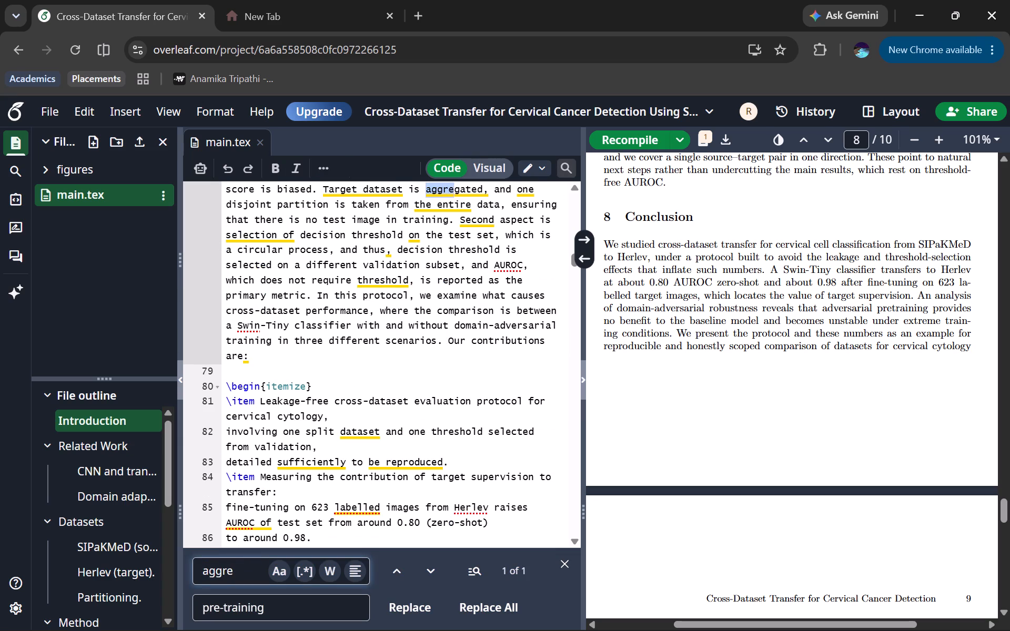
pyautogui.press('Return')
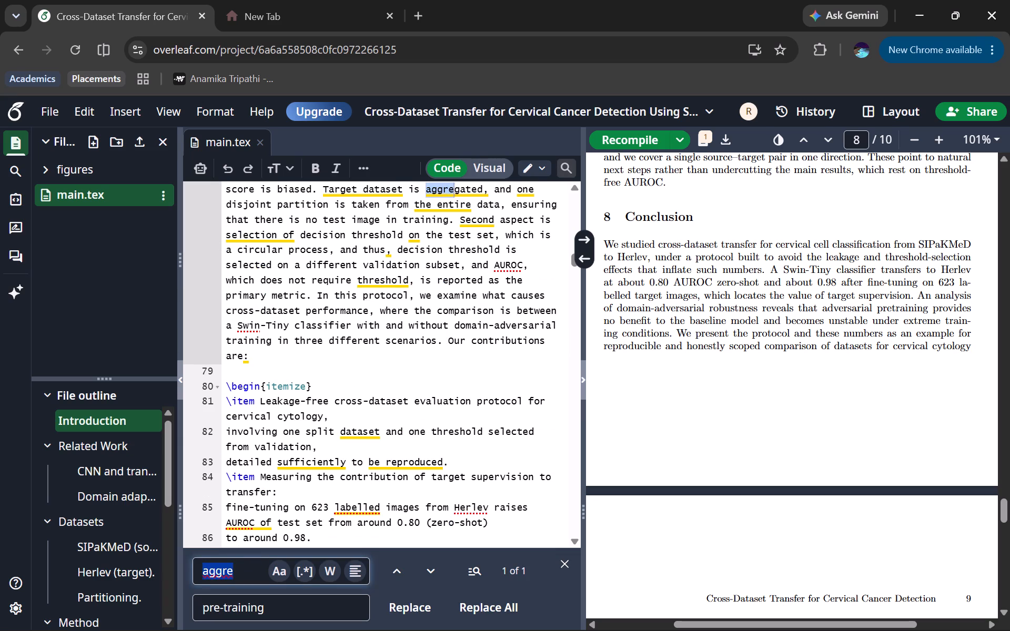
pyautogui.doubleClick(451, 188)
pyautogui.write('polled')
pyautogui.press('BackSpace')
pyautogui.press('BackSpace')
pyautogui.press('BackSpace')
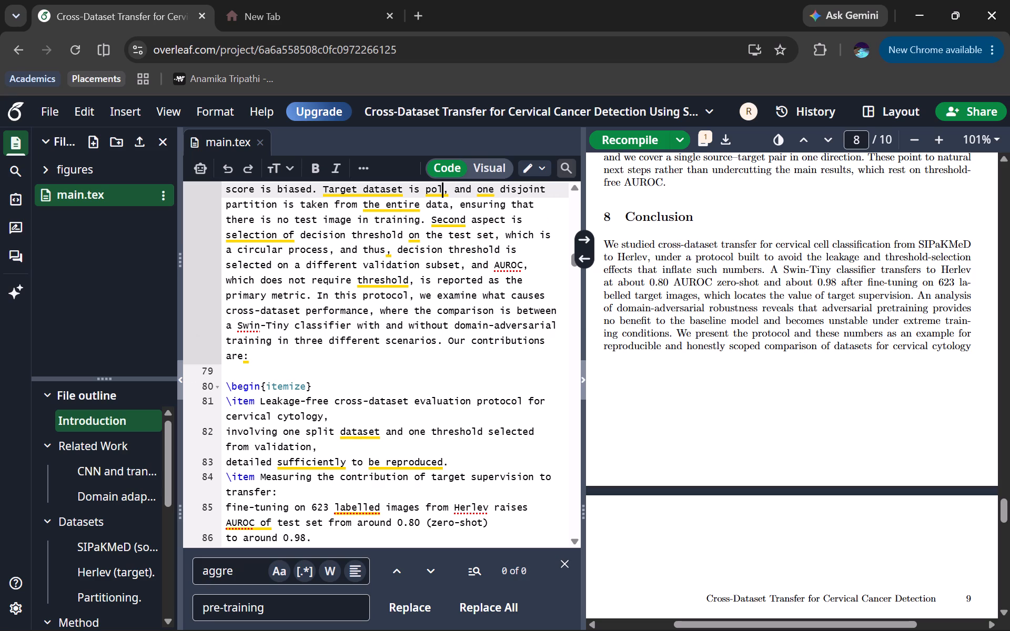
pyautogui.press('BackSpace')
pyautogui.write('oled')
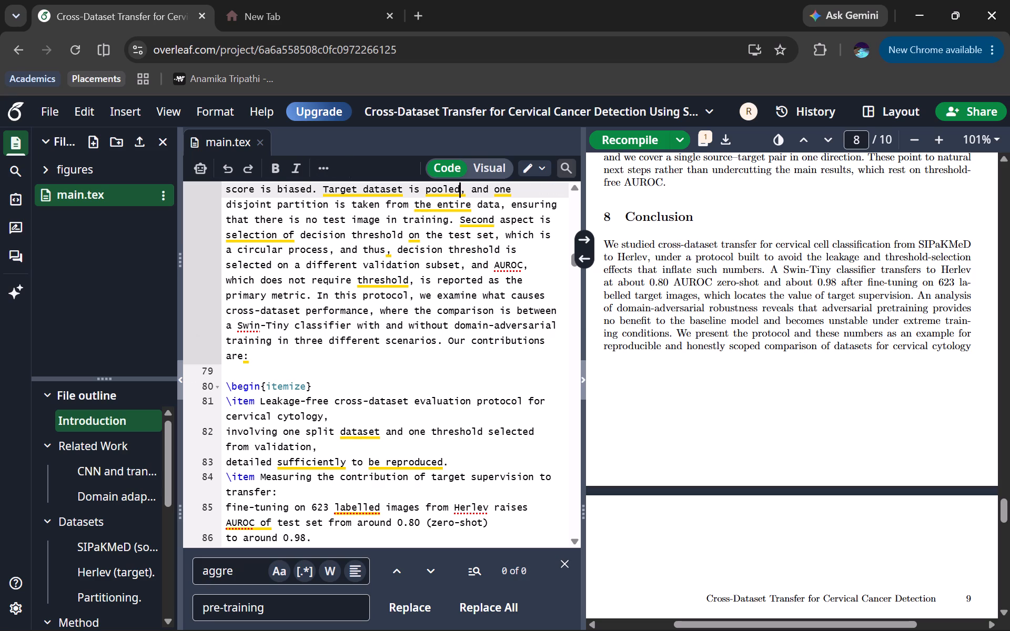
pyautogui.hotkey('ctrl', 's')
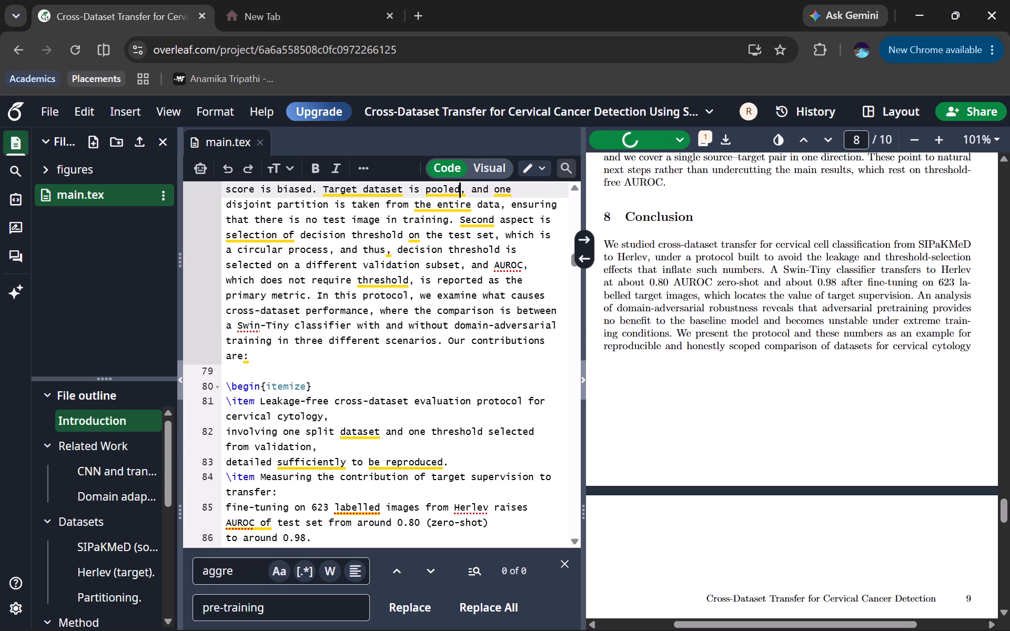
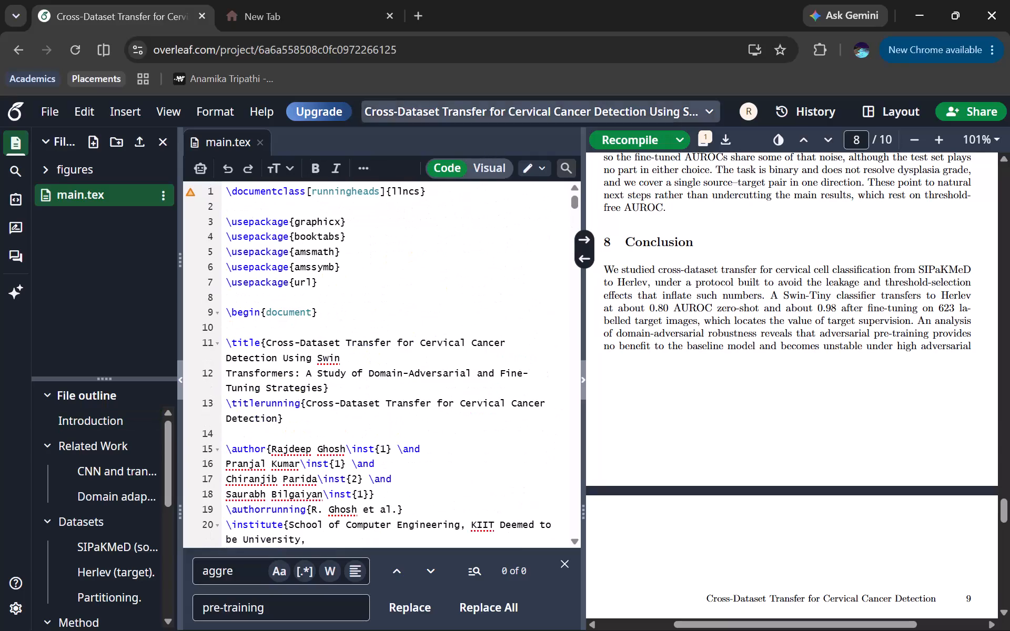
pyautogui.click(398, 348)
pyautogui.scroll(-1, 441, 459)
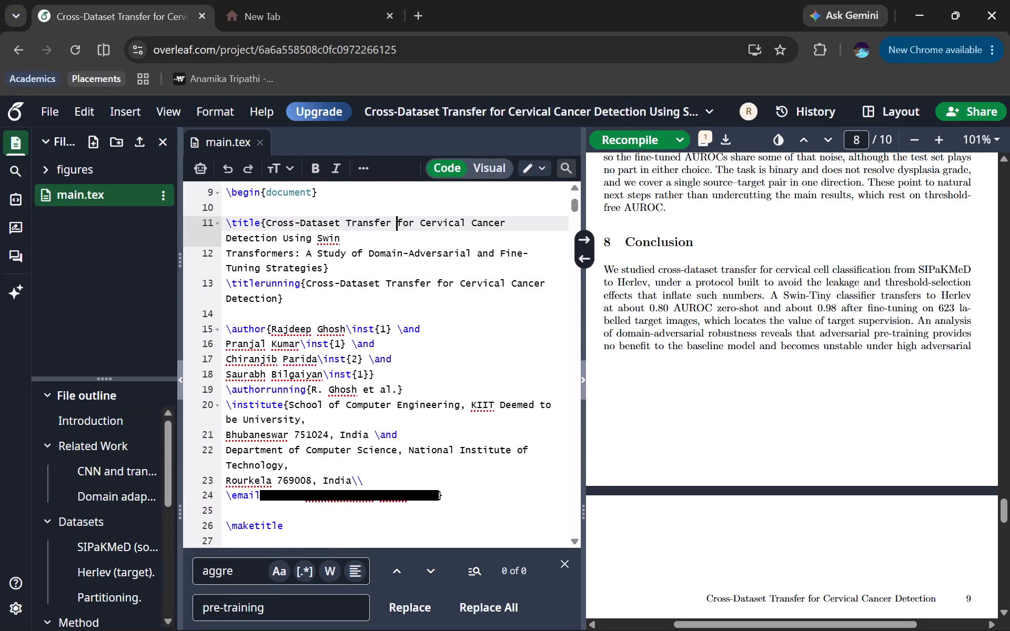
# Start a new line before the closing brace of the \email entry in the institute block and enter a slash there.
pyautogui.click(437, 497)
pyautogui.press('Return')
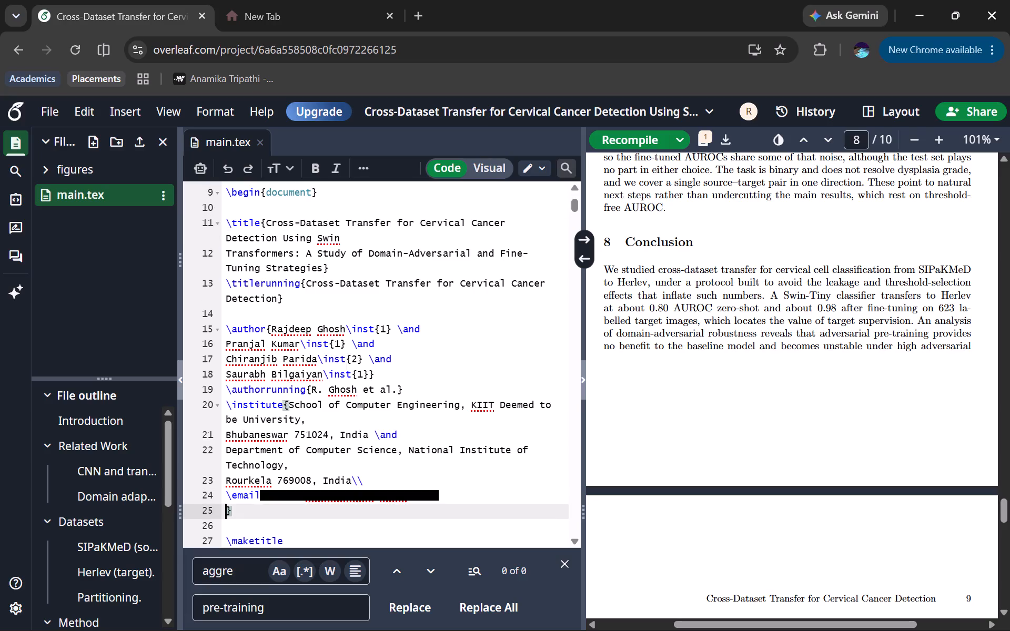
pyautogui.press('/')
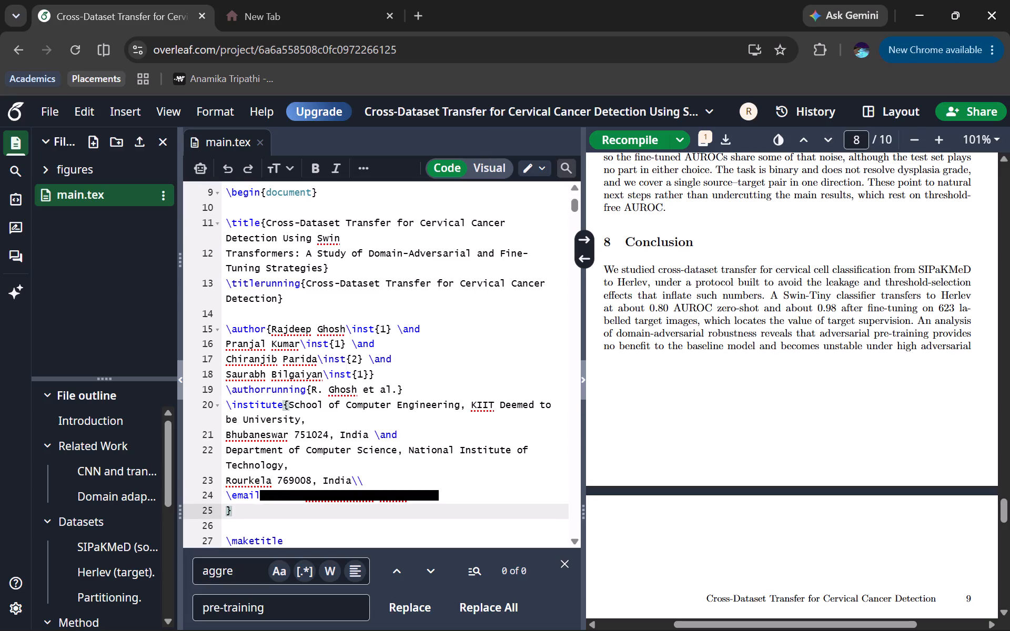
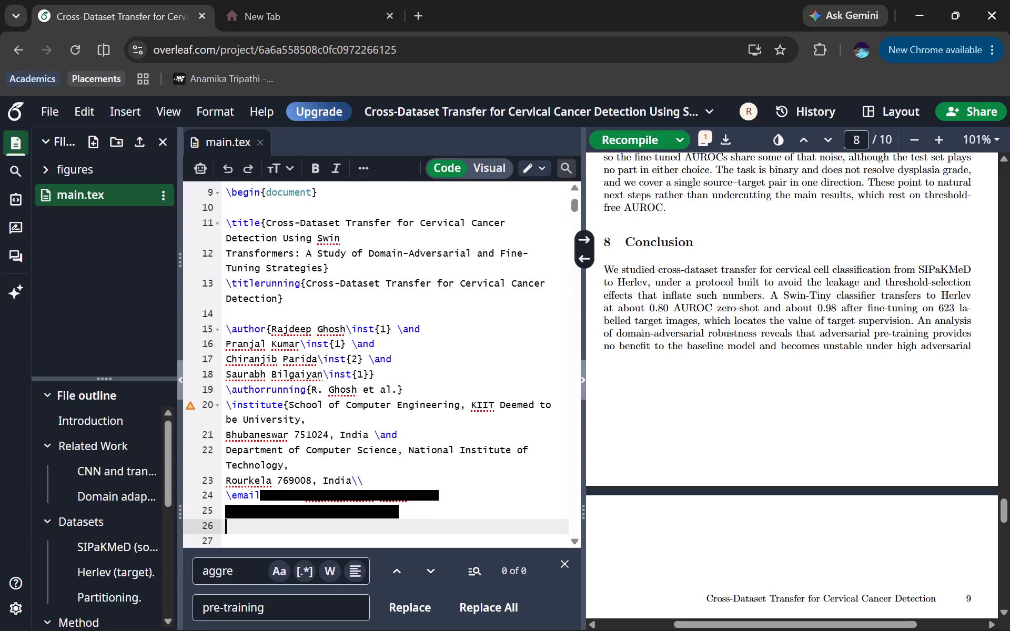
# Add another \email{} command with empty braces on the blank line below the existing author e-mail entries, before \maketitle.
pyautogui.scroll(-1, 490, 505)
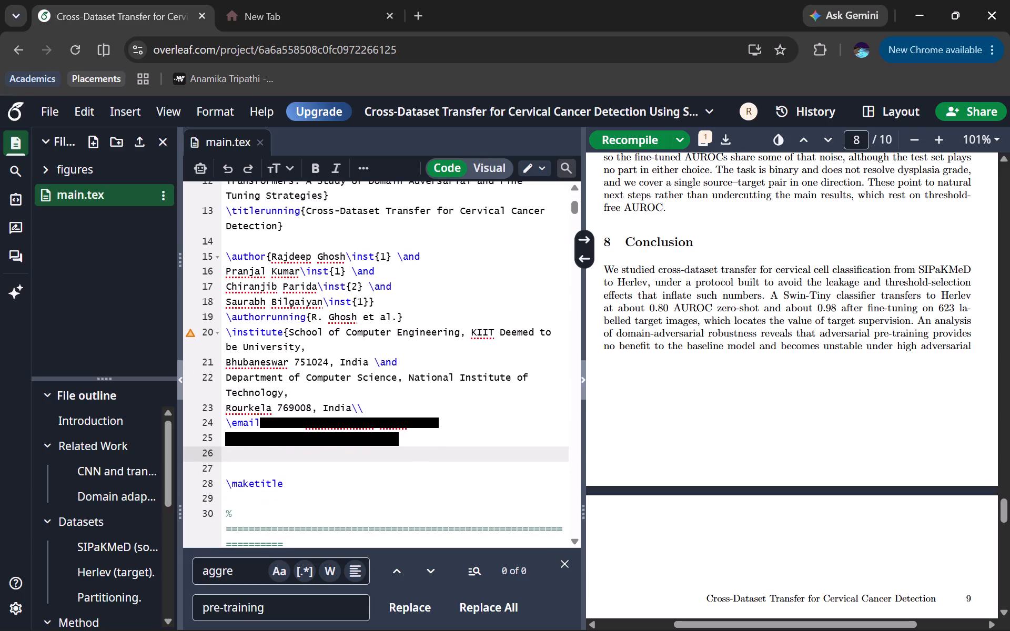
pyautogui.scroll(-2, 490, 505)
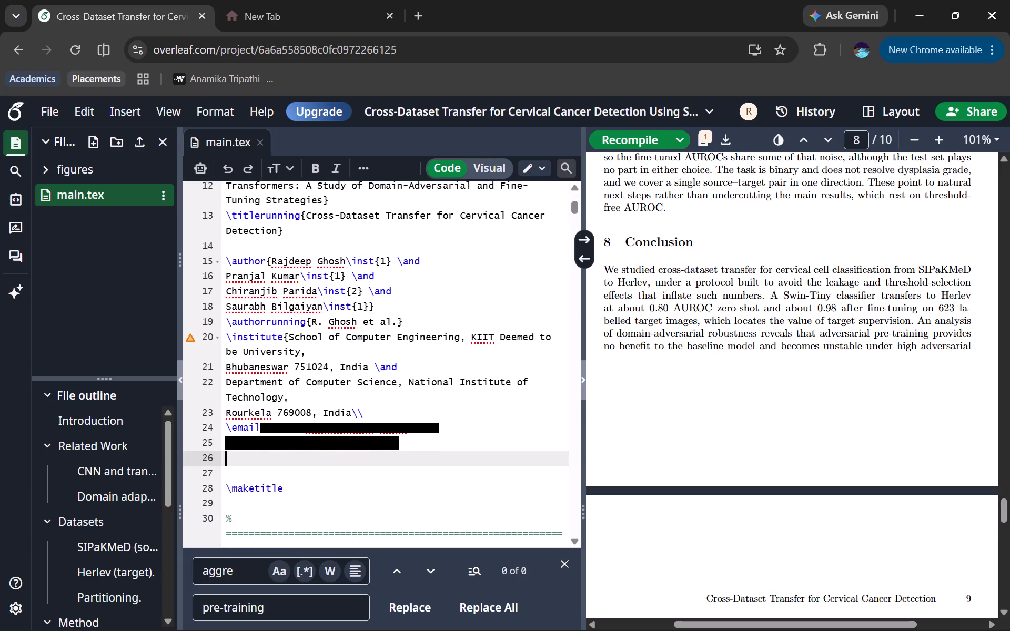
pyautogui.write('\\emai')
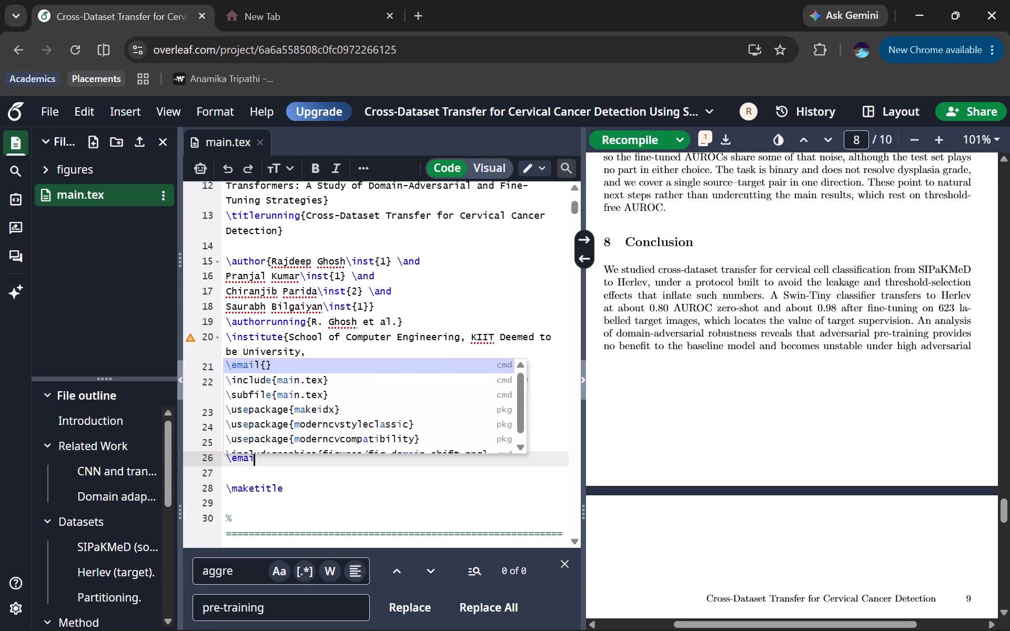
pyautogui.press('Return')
# Switch to WhatsApp Web.
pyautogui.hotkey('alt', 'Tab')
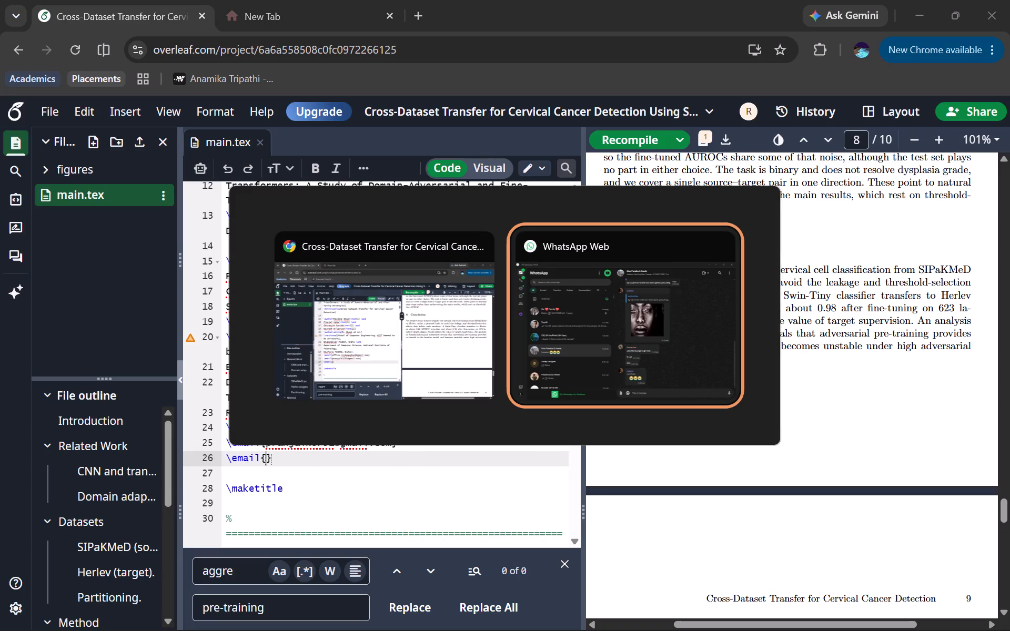
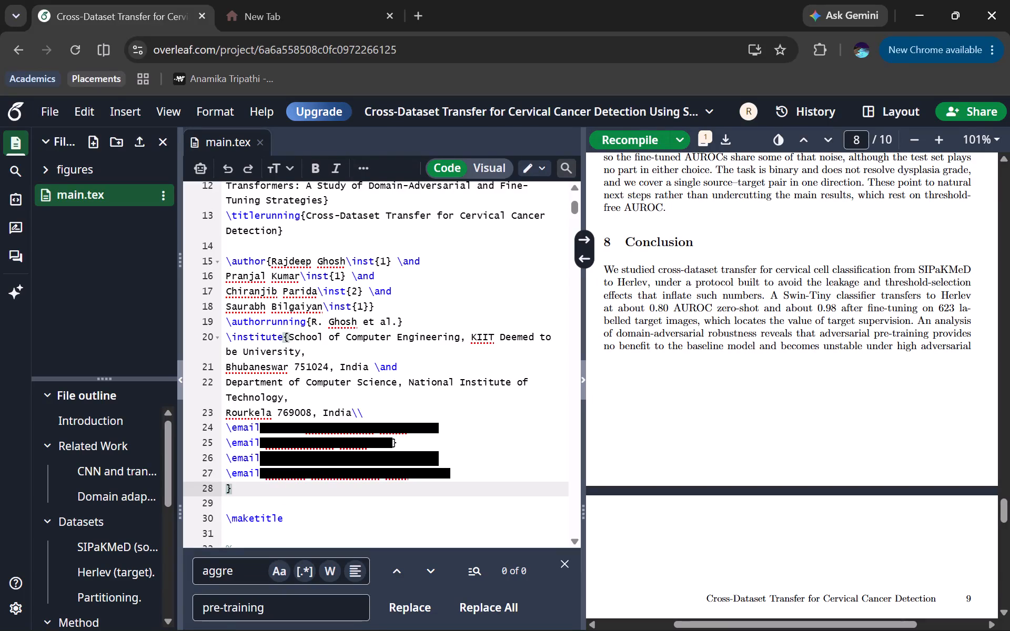
# Recompile the paper and check the author block with its e-mail entries on the title page of the compiled PDF.
pyautogui.hotkey('ctrl', 's')
pyautogui.scroll(20, 765, 408)
pyautogui.scroll(11, 765, 408)
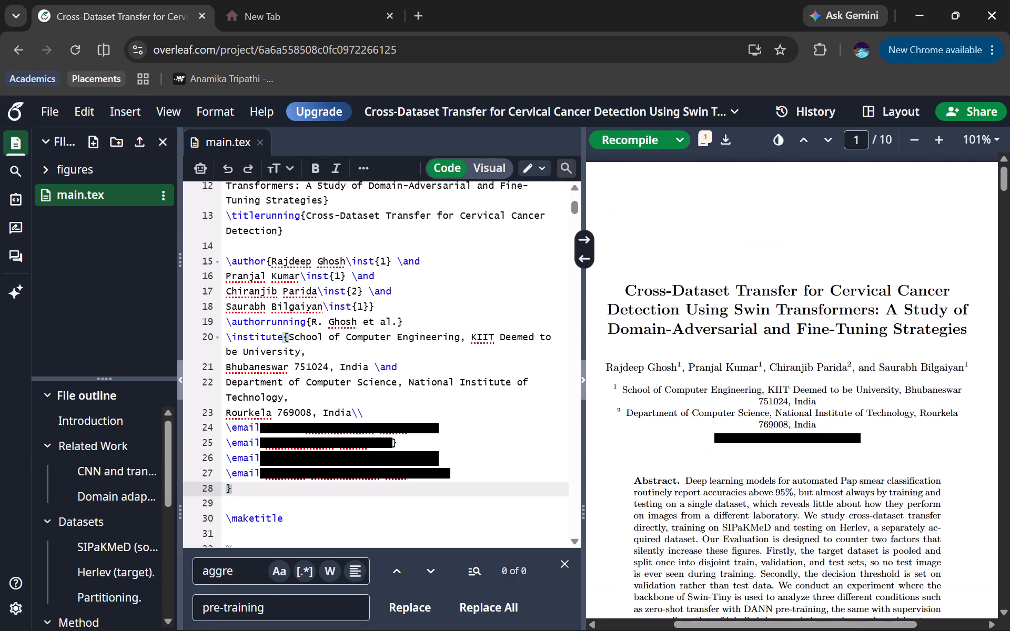
pyautogui.scroll(-1, 765, 408)
pyautogui.scroll(20, 765, 408)
pyautogui.scroll(8, 765, 408)
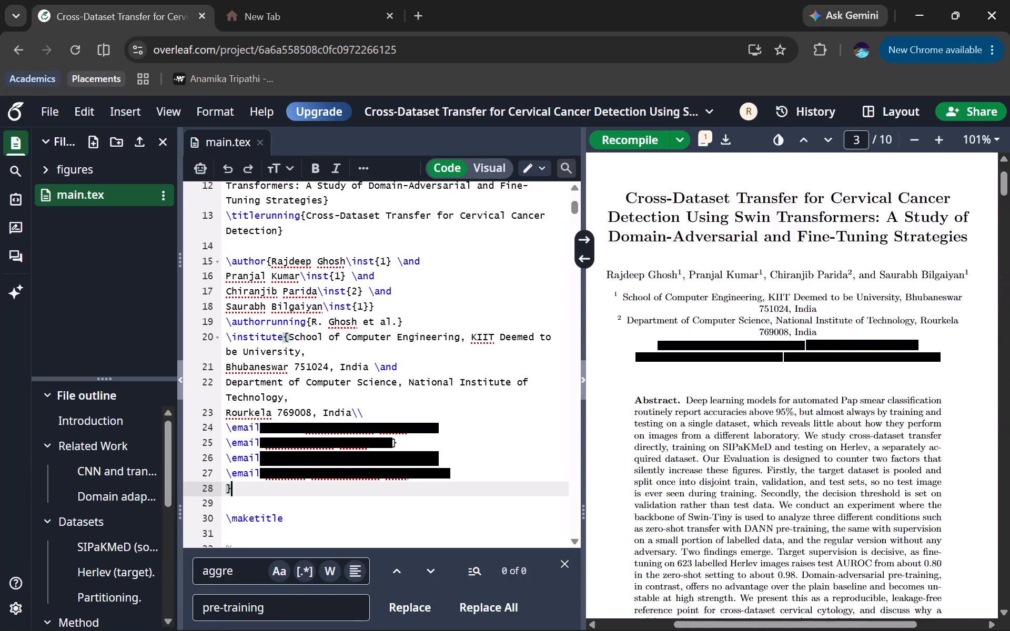
pyautogui.scroll(8, 765, 408)
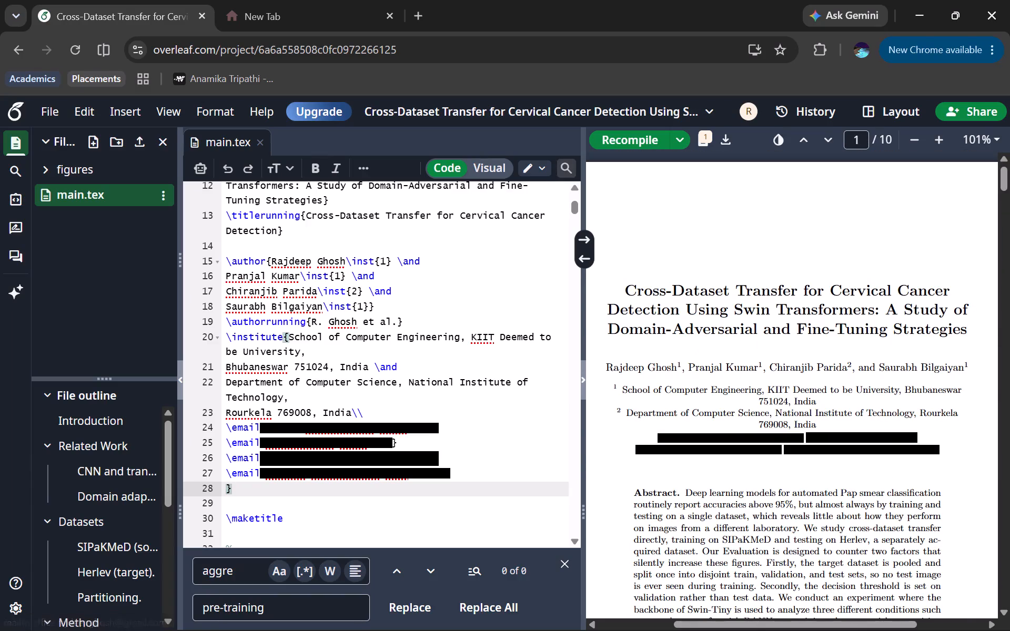
# Place the text cursor at the end of the first email entry in the institute block of main.tex.
pyautogui.click(444, 426)
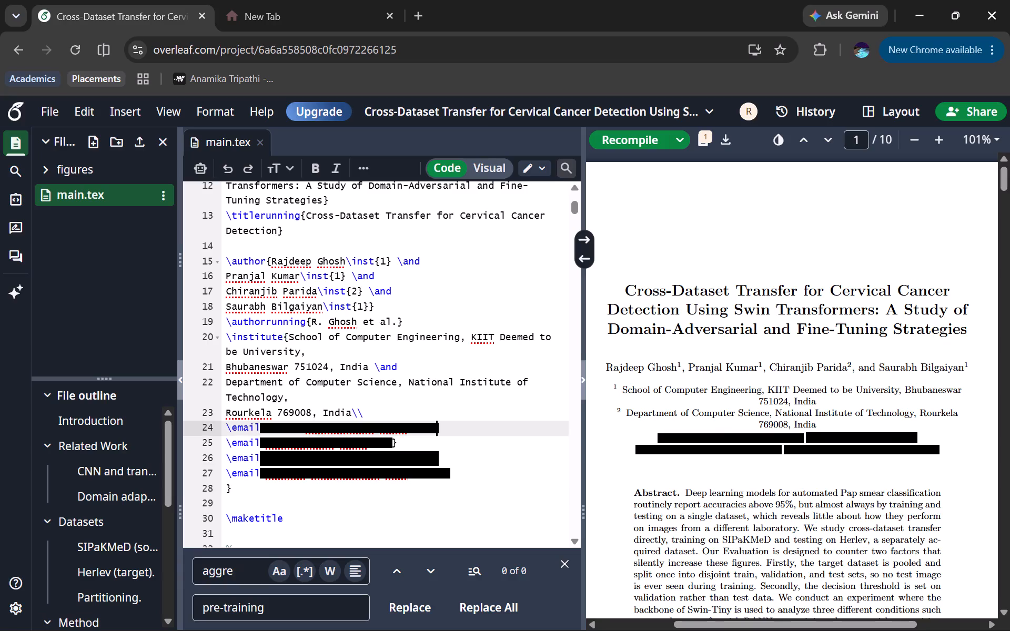